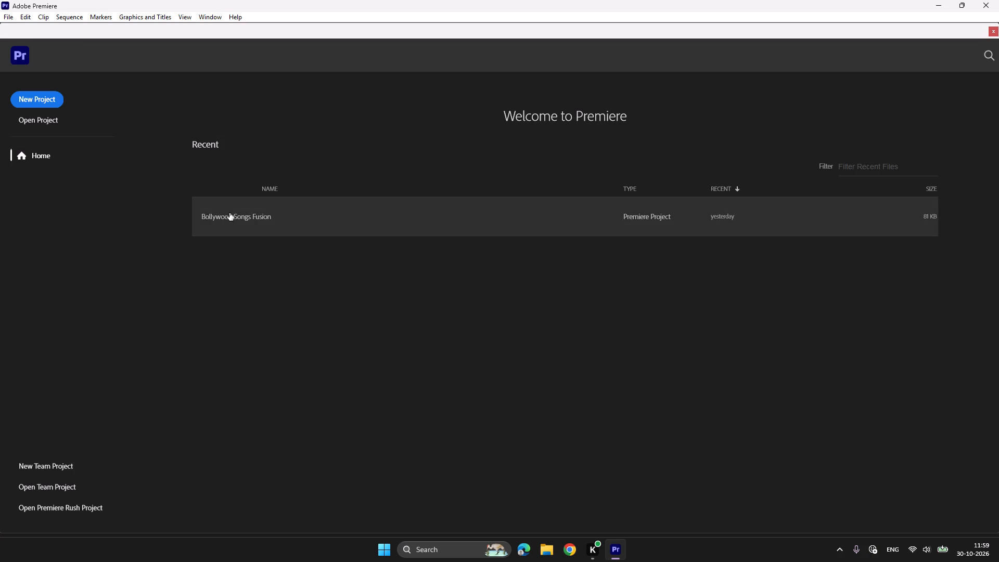
# Open the recent project Bollywood Songs Fusion.
pyautogui.click(229, 213)
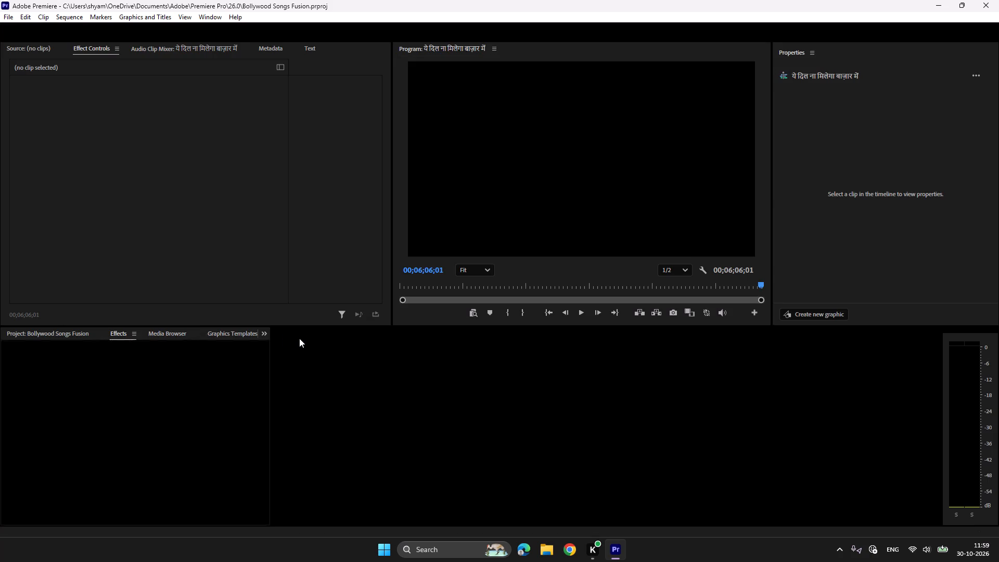
# Delete every clip from the timeline except the first text graphic on V3, near 00;00;32;00.
pyautogui.moveTo(566, 516); pyautogui.dragTo(374, 516)
pyautogui.click(455, 360)
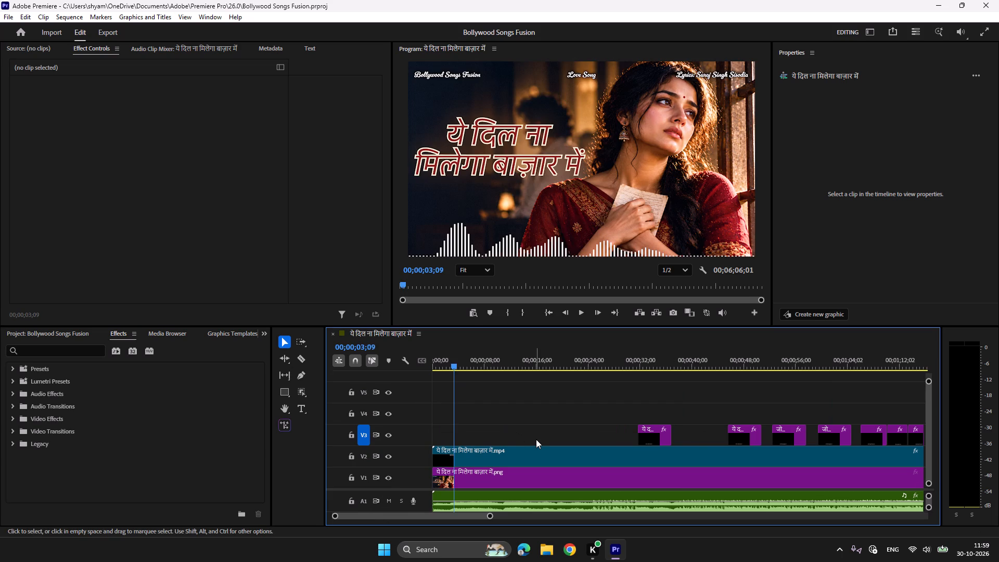
pyautogui.hotkey('ctrl', 'a')
pyautogui.keyDown('shift'); pyautogui.click(656, 438); pyautogui.keyUp('shift')
pyautogui.press('Delete')
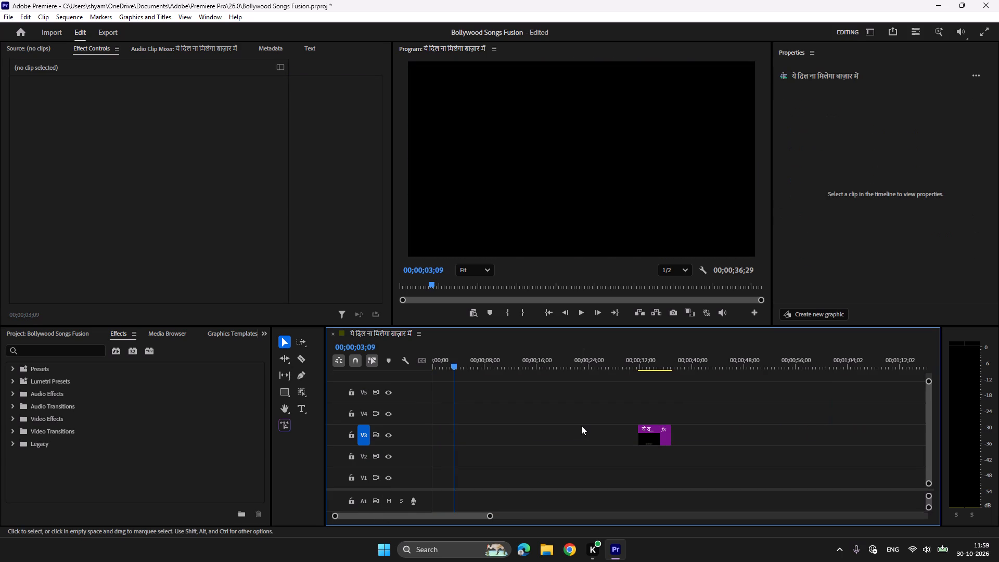
# Delete the previous song's video, image and audio from the project, keeping only the sequence.
pyautogui.click(38, 335)
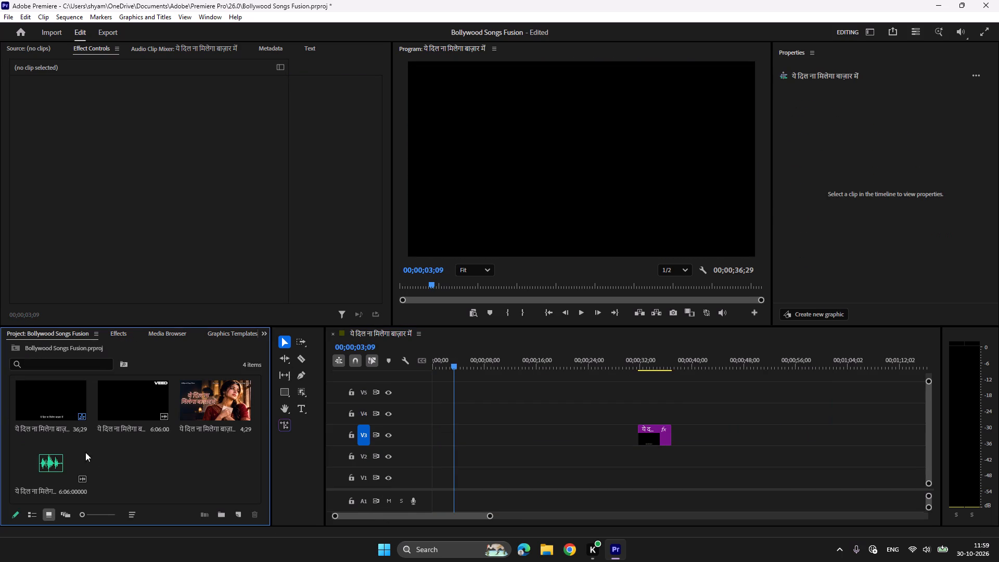
pyautogui.click(133, 474)
pyautogui.hotkey('ctrl', 'a')
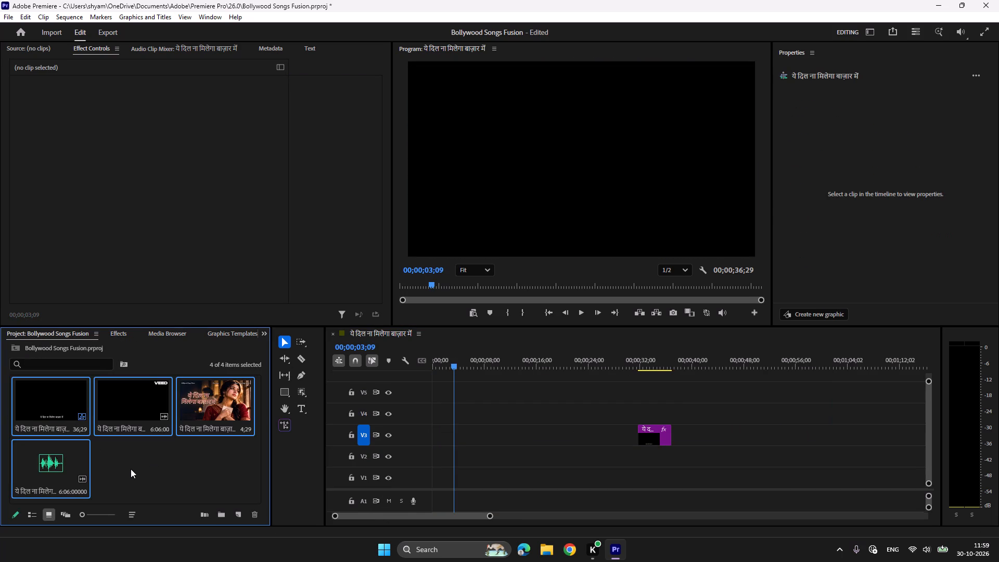
pyautogui.keyDown('ctrl'); pyautogui.click(57, 405); pyautogui.keyUp('ctrl')
pyautogui.press('Delete')
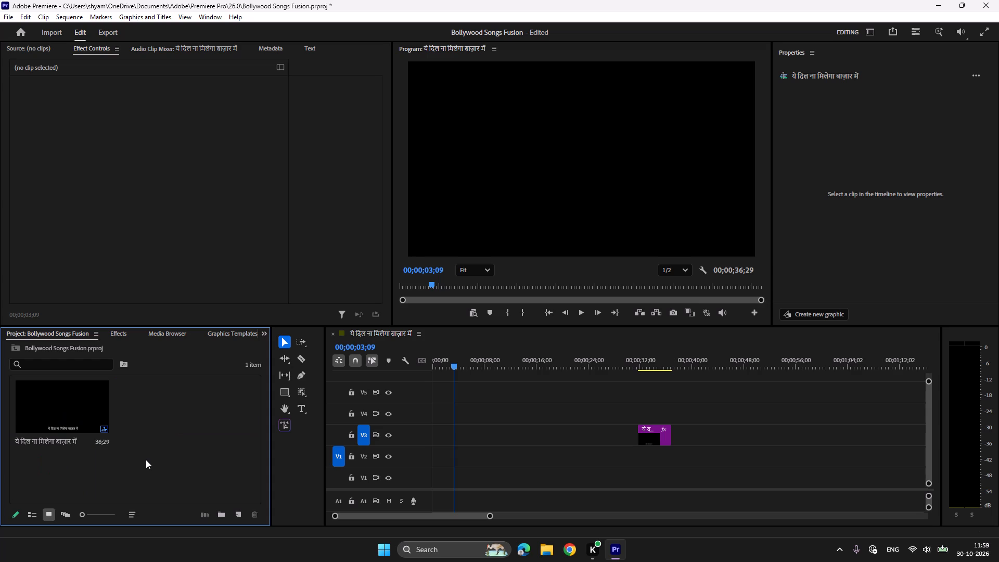
# Rename the sequence as महक रहा है सारा आलम.
pyautogui.doubleClick(44, 442)
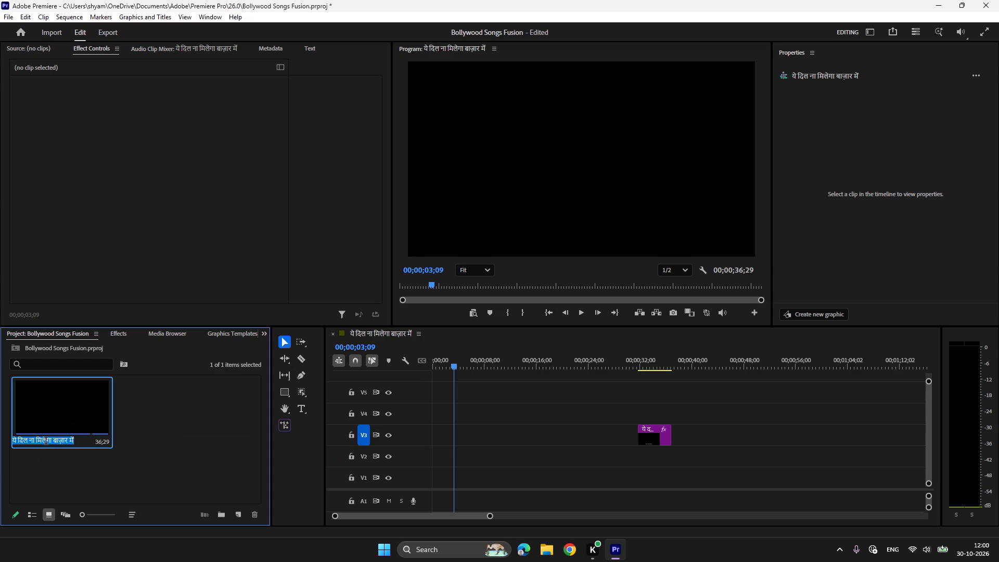
pyautogui.press('super+v')
pyautogui.click(90, 349)
pyautogui.hotkey('ctrl', 'v')
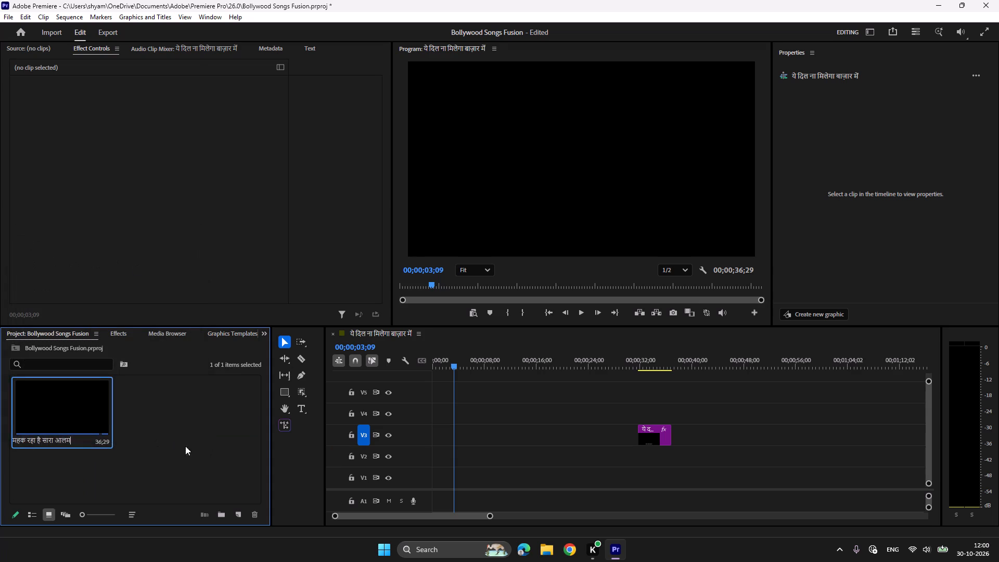
pyautogui.click(204, 452)
# Import महक रहा है सारा आलम.png and महक रहा है सारा आलम 3.wav from the Downloads folder.
pyautogui.doubleClick(186, 434)
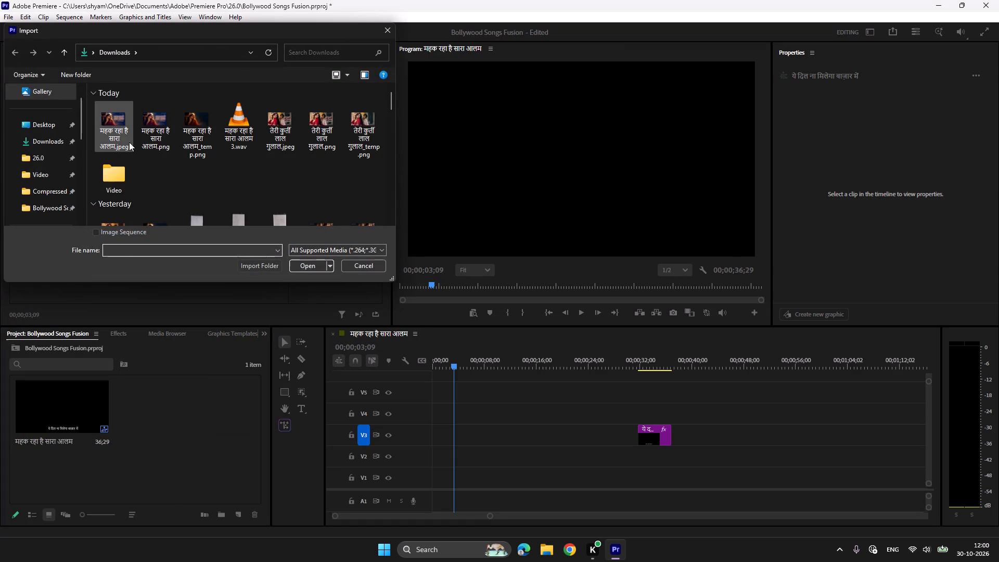
pyautogui.click(149, 135)
pyautogui.keyDown('ctrl'); pyautogui.click(242, 139); pyautogui.keyUp('ctrl')
pyautogui.click(308, 264)
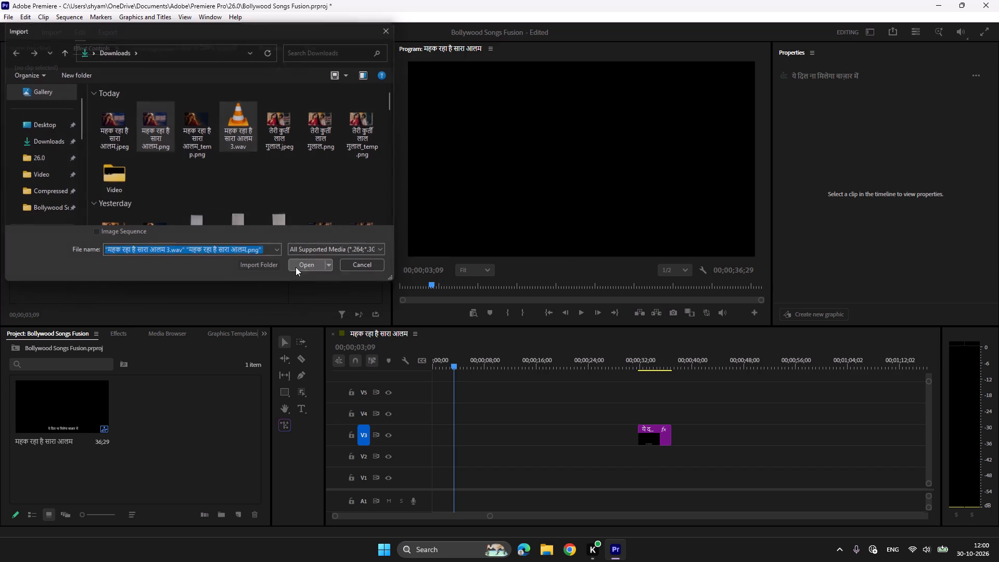
# Import महक रहा है सारा आलम.mp4 from the Video folder inside Downloads.
pyautogui.doubleClick(148, 467)
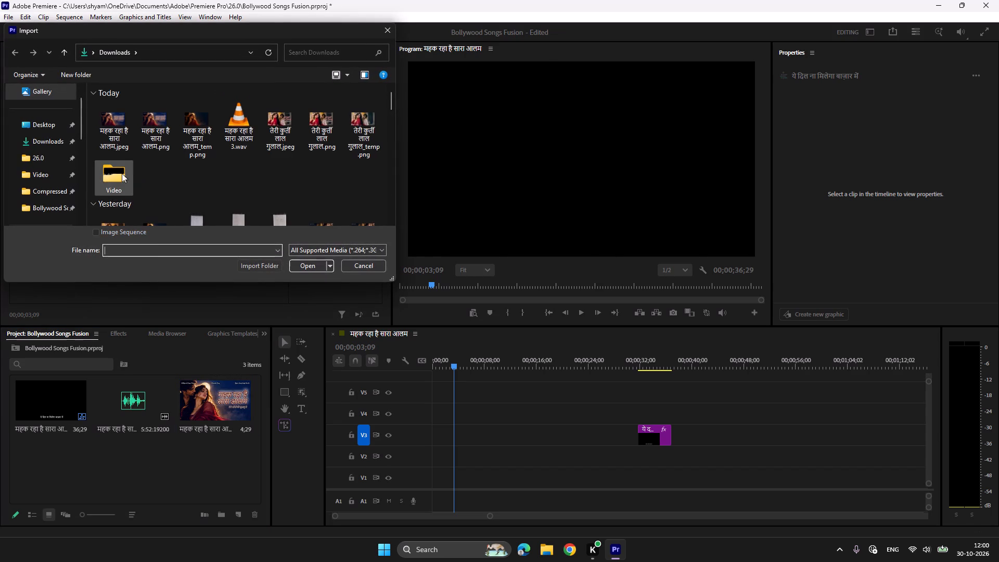
pyautogui.doubleClick(106, 173)
pyautogui.click(114, 148)
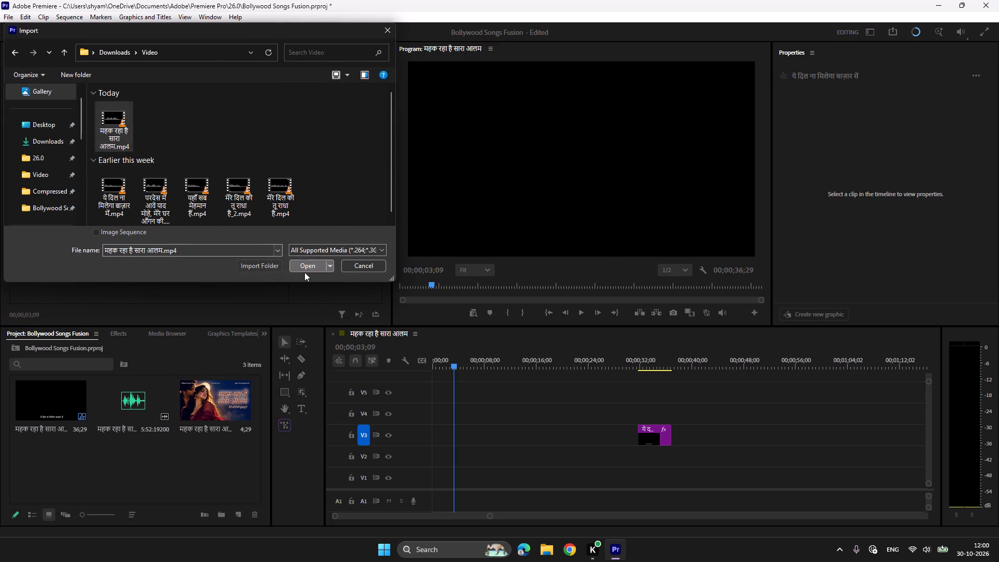
pyautogui.click(304, 272)
pyautogui.click(164, 472)
# Place the PNG image at the start of V1 and the WAV song at the start of A1.
pyautogui.moveTo(225, 386); pyautogui.dragTo(450, 469)
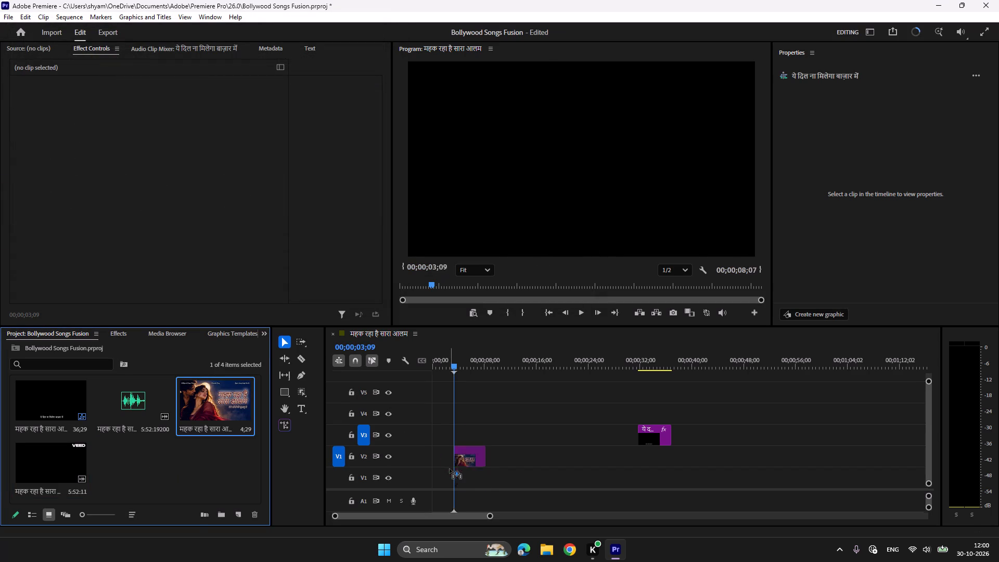
pyautogui.moveTo(450, 469); pyautogui.dragTo(425, 478)
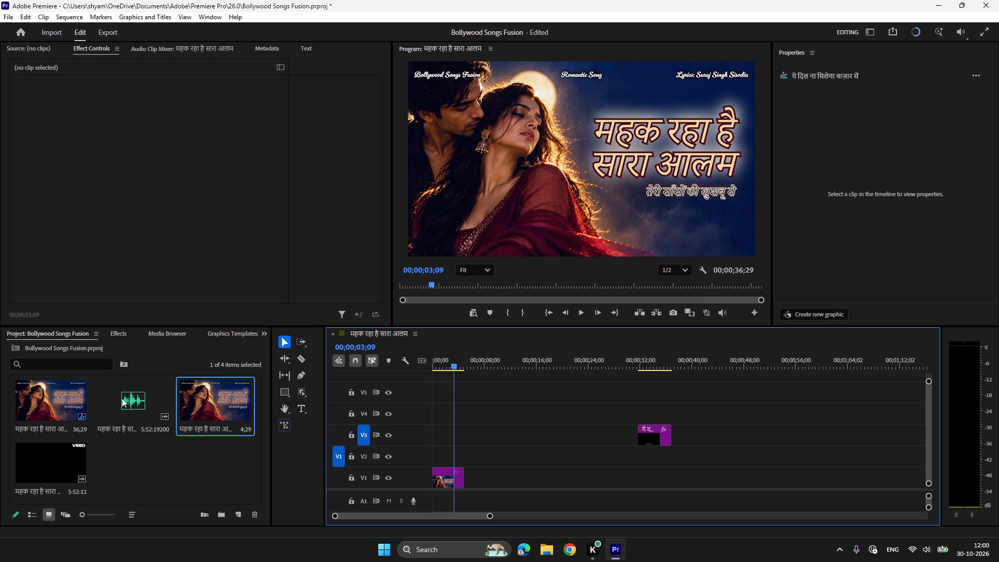
pyautogui.moveTo(134, 403); pyautogui.dragTo(423, 498)
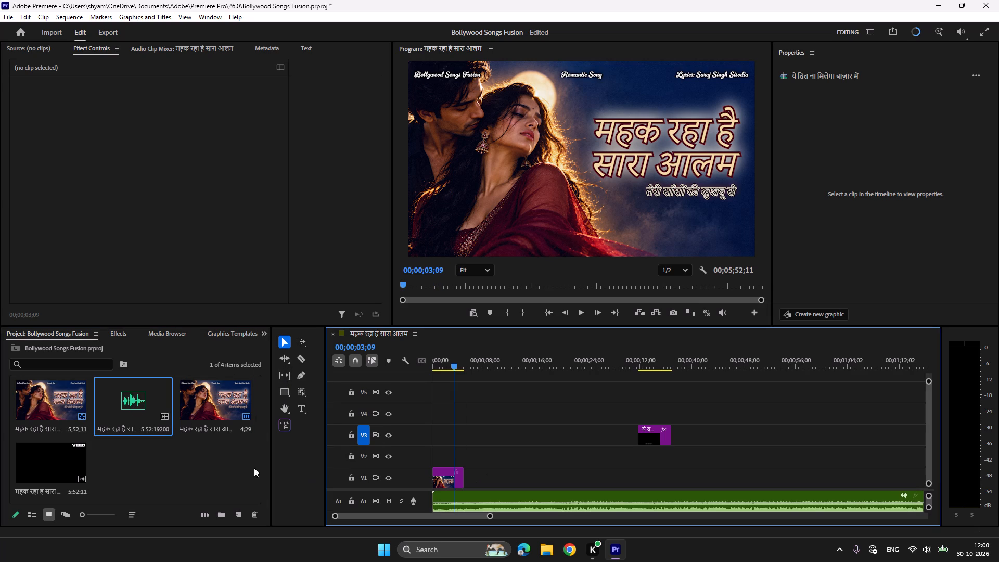
# Place only the video part of the waveform MP4 at the start of V2 and scale it to fill the frame.
pyautogui.doubleClick(52, 455)
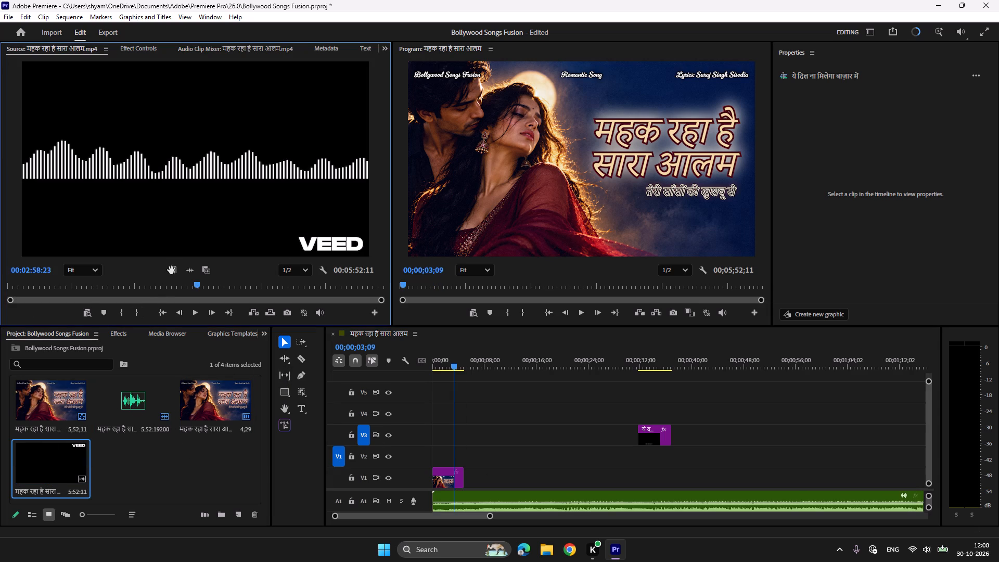
pyautogui.moveTo(171, 270); pyautogui.dragTo(424, 453)
pyautogui.rightClick(505, 458)
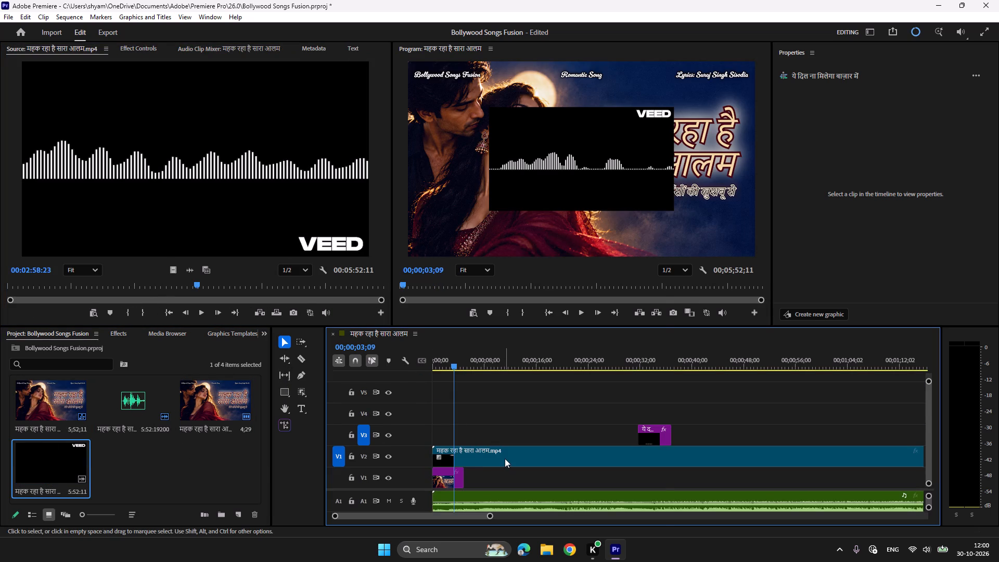
pyautogui.click(557, 434)
# Crop the waveform clip by 40% at the top and 40% at the bottom.
pyautogui.click(136, 47)
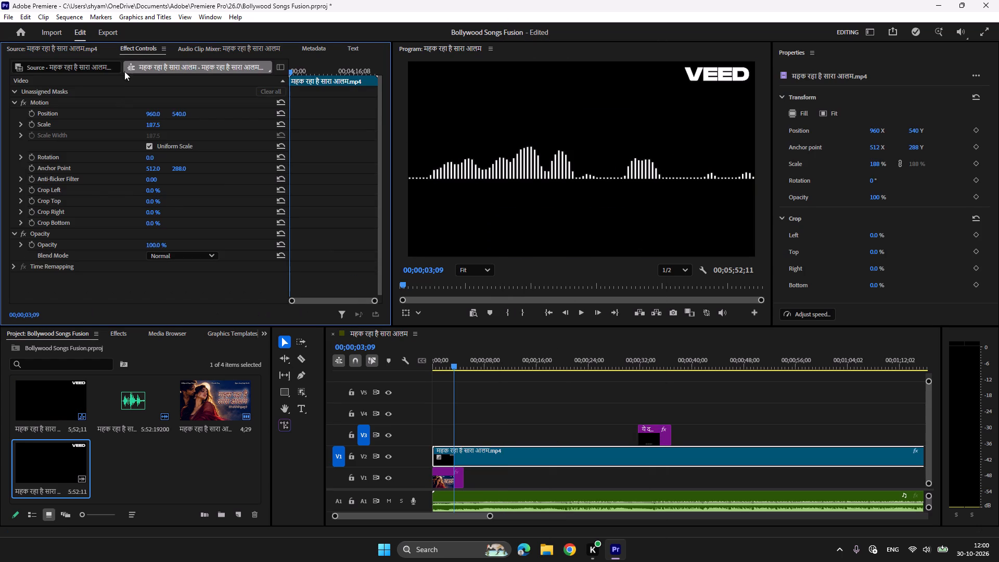
pyautogui.click(150, 200)
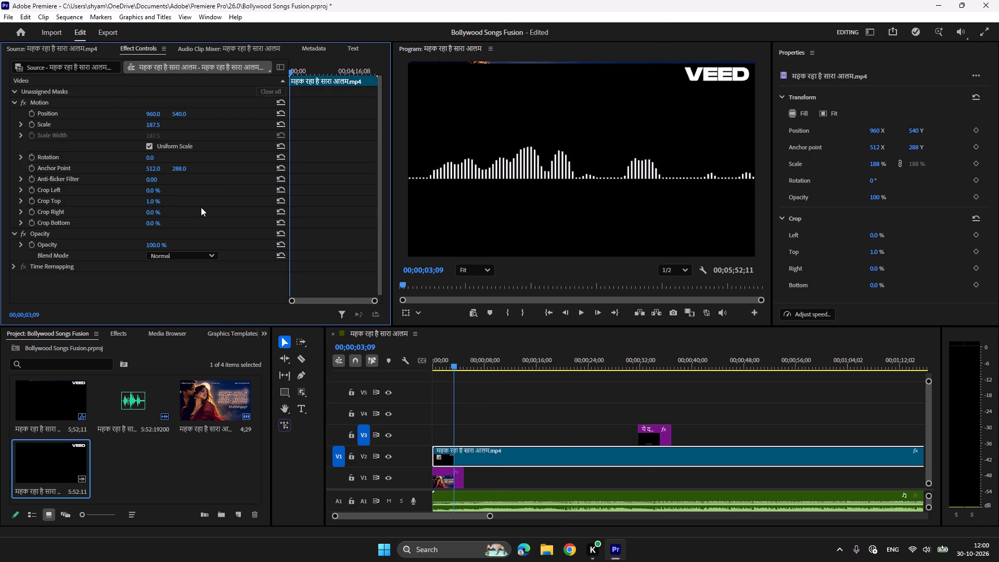
pyautogui.click(153, 200)
pyautogui.write('40')
pyautogui.press('Return')
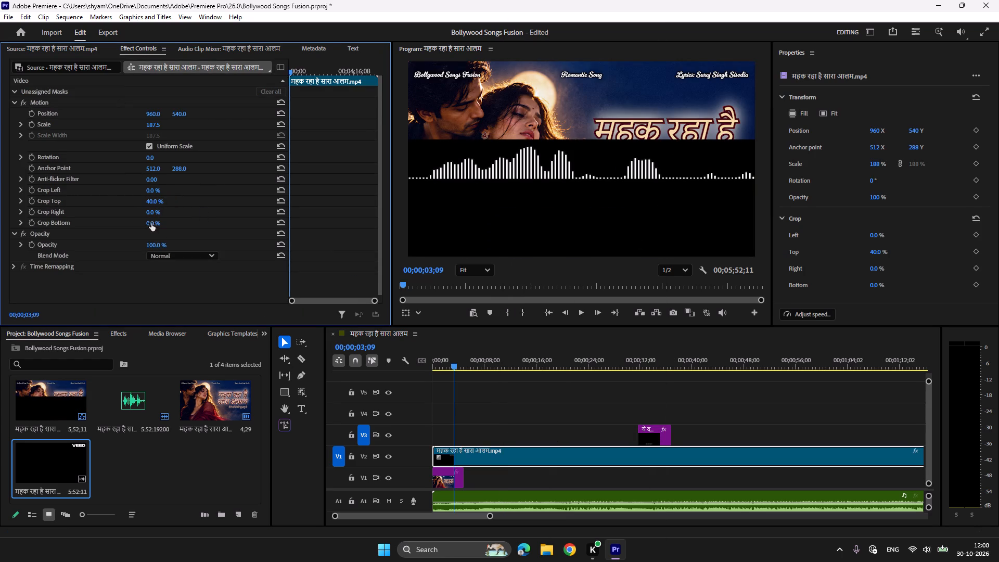
pyautogui.click(151, 222)
pyautogui.write('40')
pyautogui.press('Return')
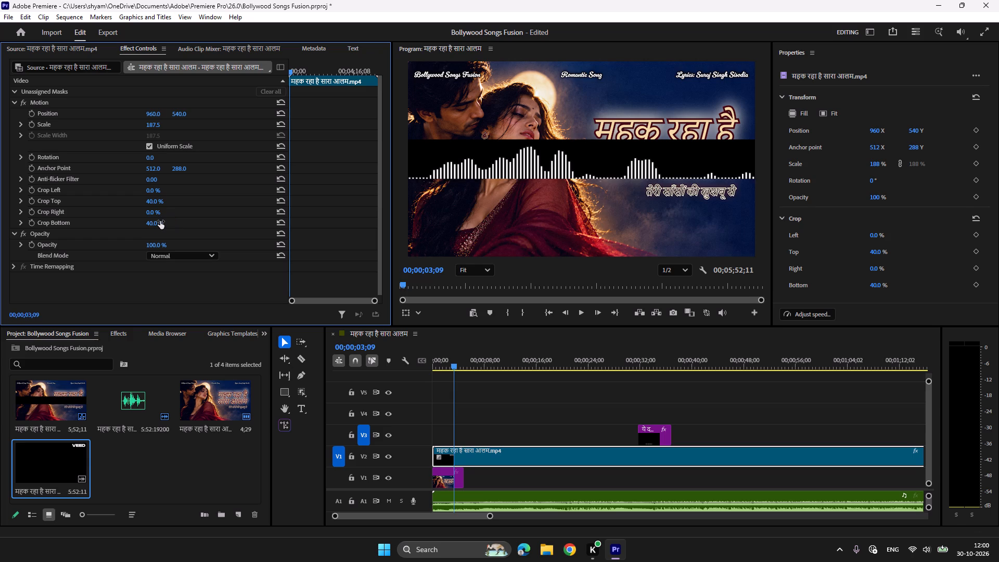
# Set the waveform clip's vertical position to 972.
pyautogui.click(179, 113)
pyautogui.write('972')
pyautogui.press('Return')
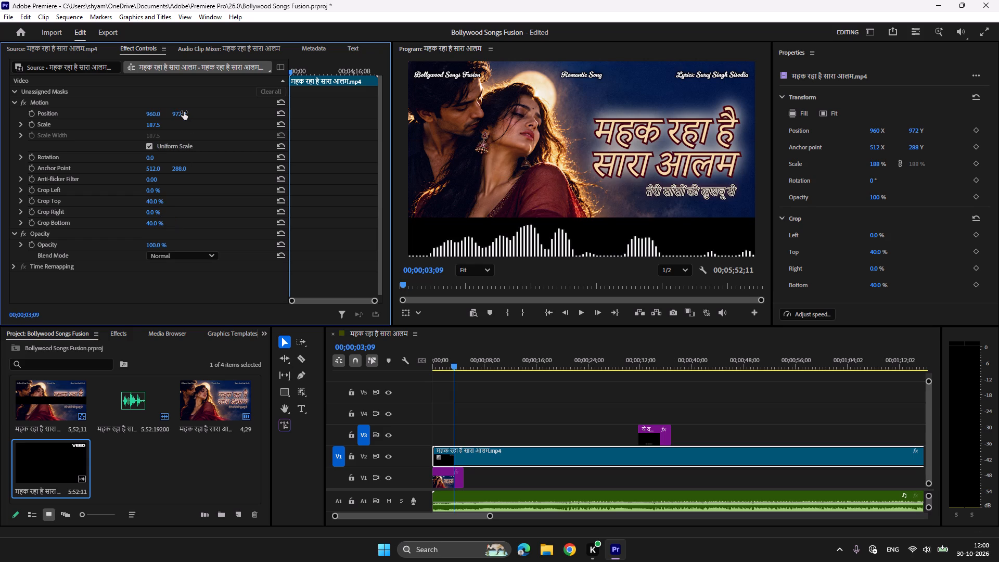
# Apply the Luma Key video effect to the waveform clip and play the sequence briefly to check it.
pyautogui.click(125, 331)
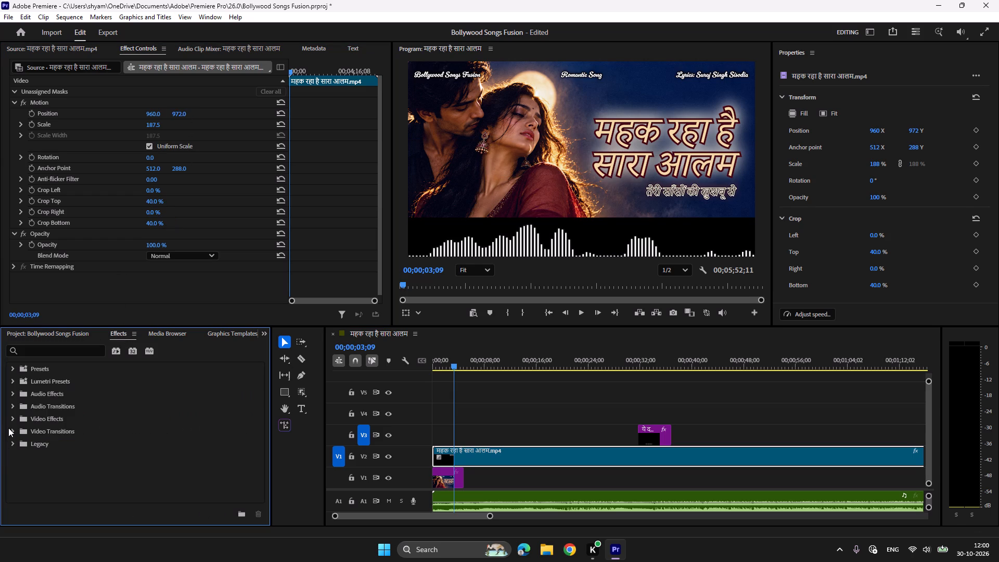
pyautogui.click(10, 419)
pyautogui.scroll(-5, 29, 431)
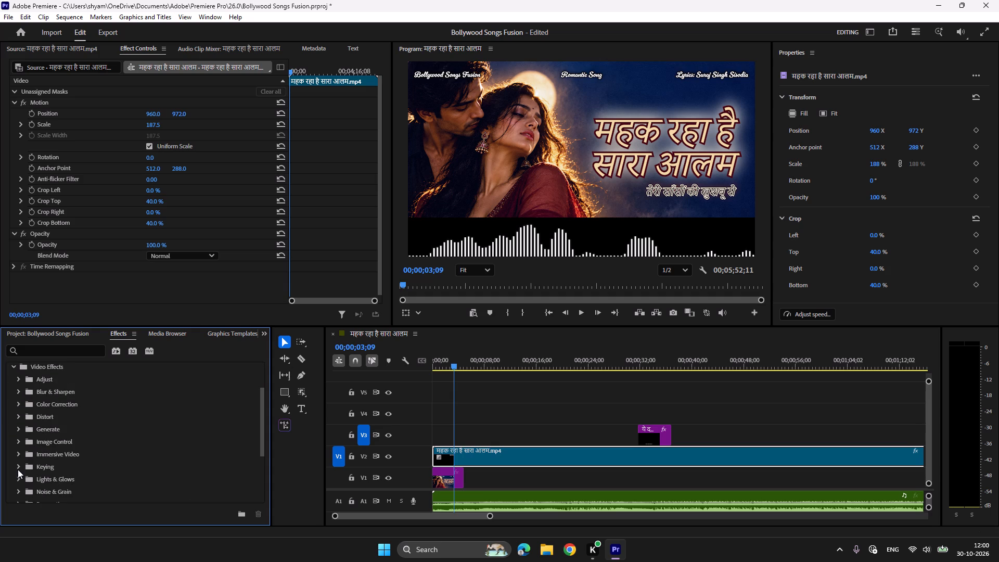
pyautogui.click(18, 469)
pyautogui.scroll(-5, 29, 468)
pyautogui.doubleClick(63, 462)
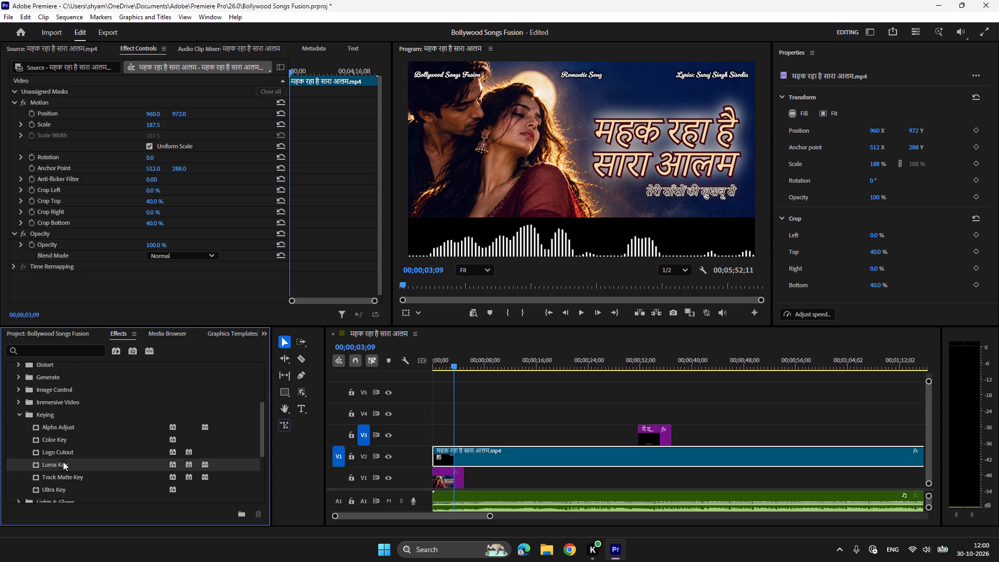
pyautogui.press('space')
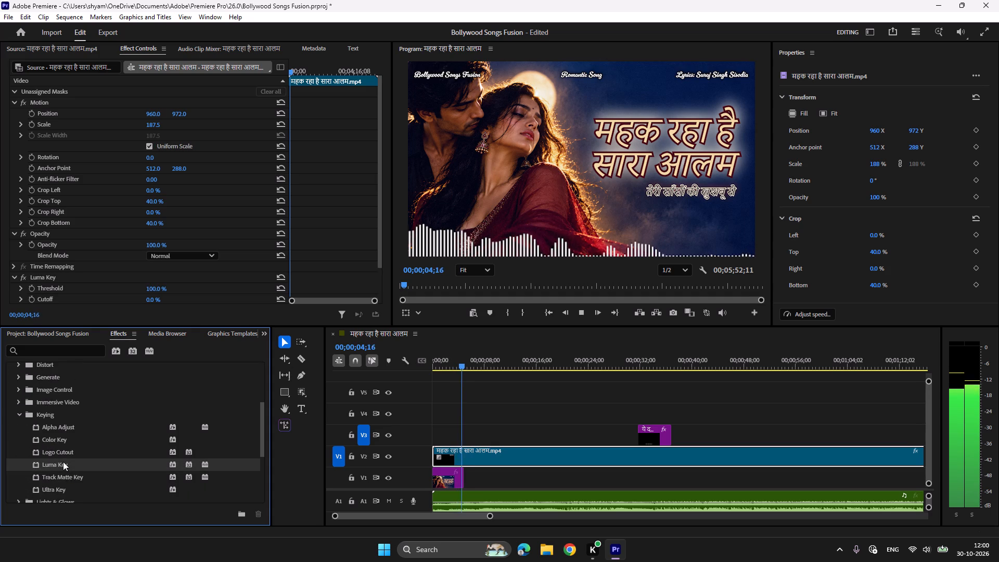
pyautogui.press('space')
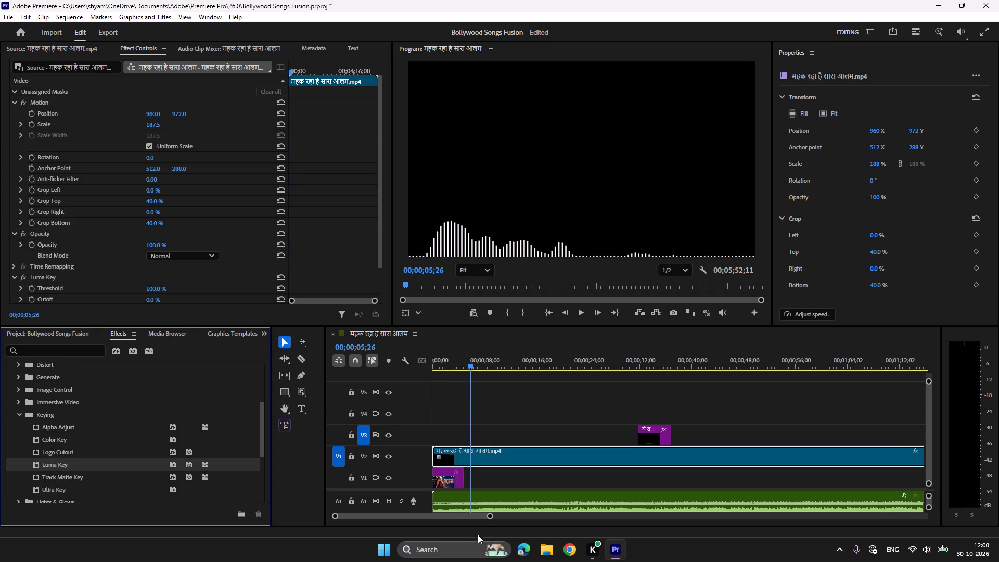
# Extend the PNG image on V1 to the end of the song audio and play the sequence.
pyautogui.moveTo(489, 517); pyautogui.dragTo(700, 514)
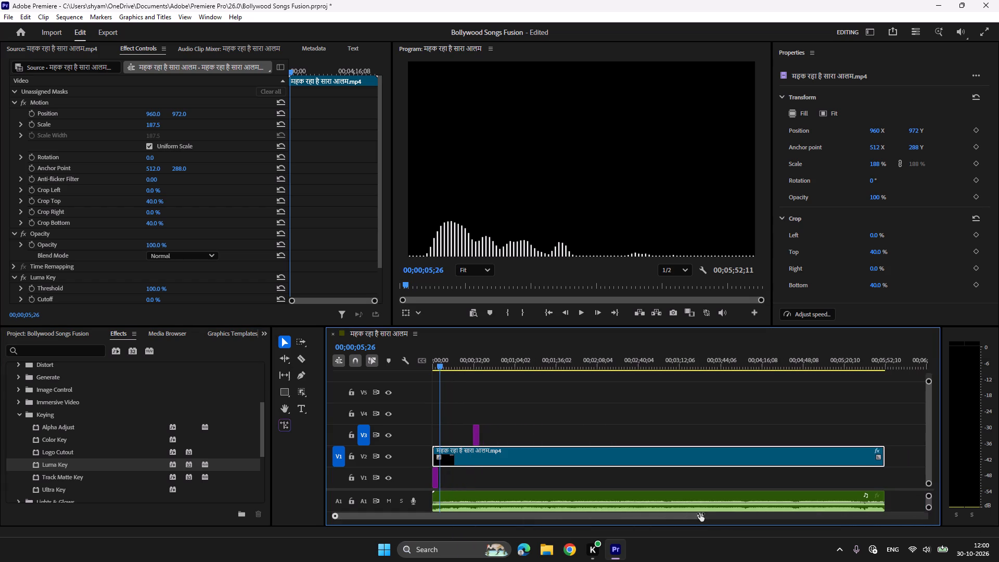
pyautogui.moveTo(700, 514); pyautogui.dragTo(701, 514)
pyautogui.moveTo(446, 473); pyautogui.dragTo(614, 477)
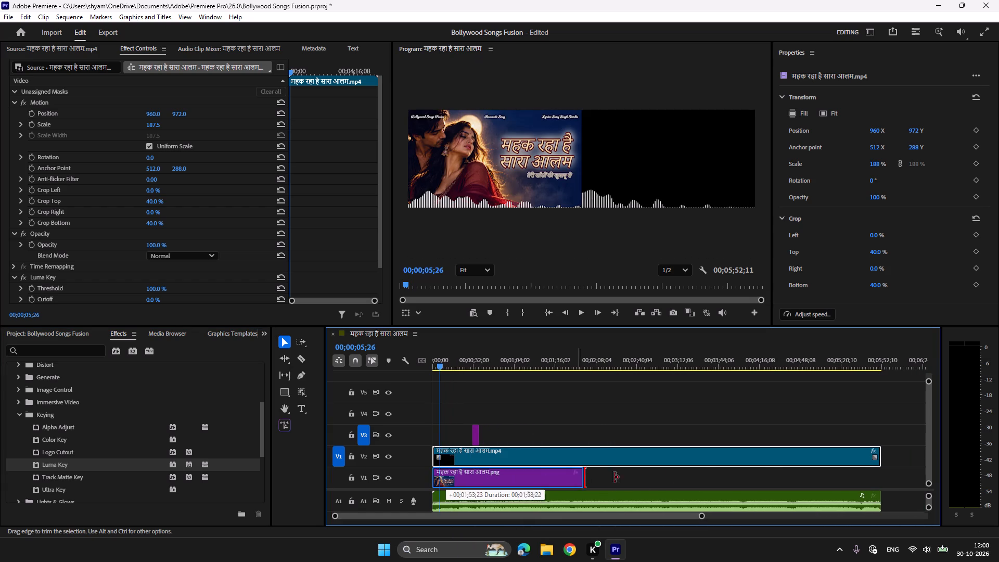
pyautogui.moveTo(614, 477); pyautogui.dragTo(887, 468)
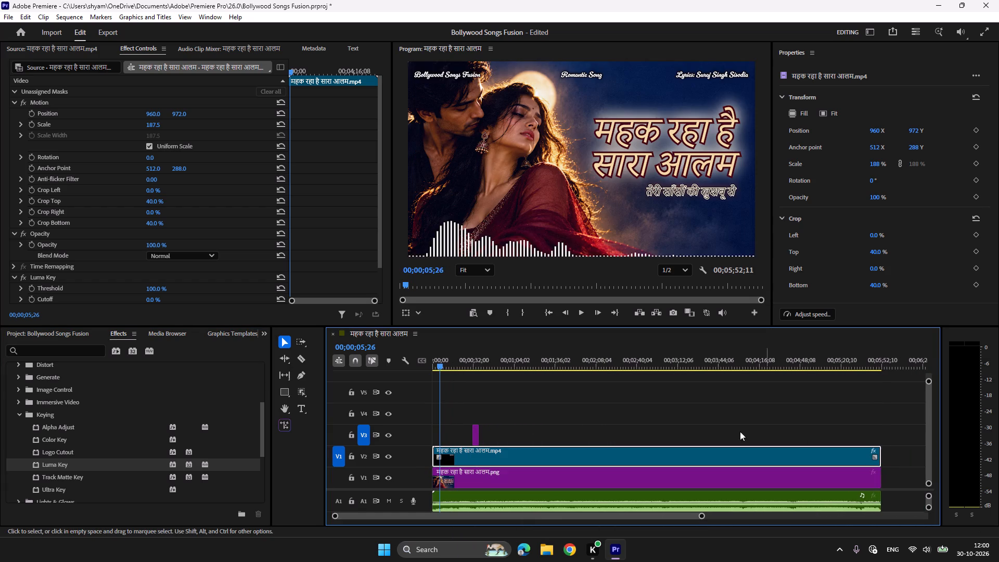
pyautogui.press('space')
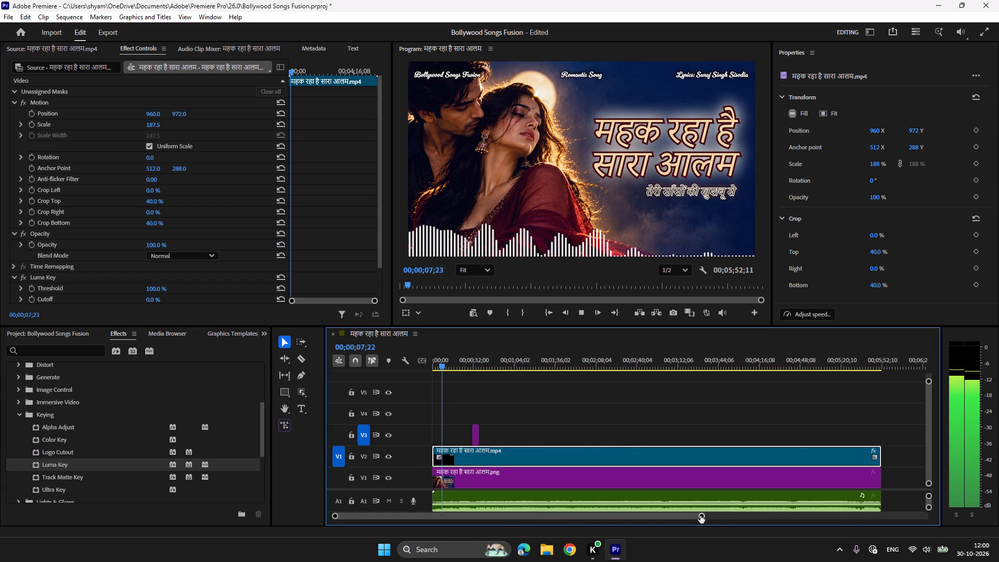
# In File Explorer, rename New Text Document.txt in the Bollywood Songs folder as "275. महक रहा है सारा आलम" and open it.
pyautogui.click(549, 546)
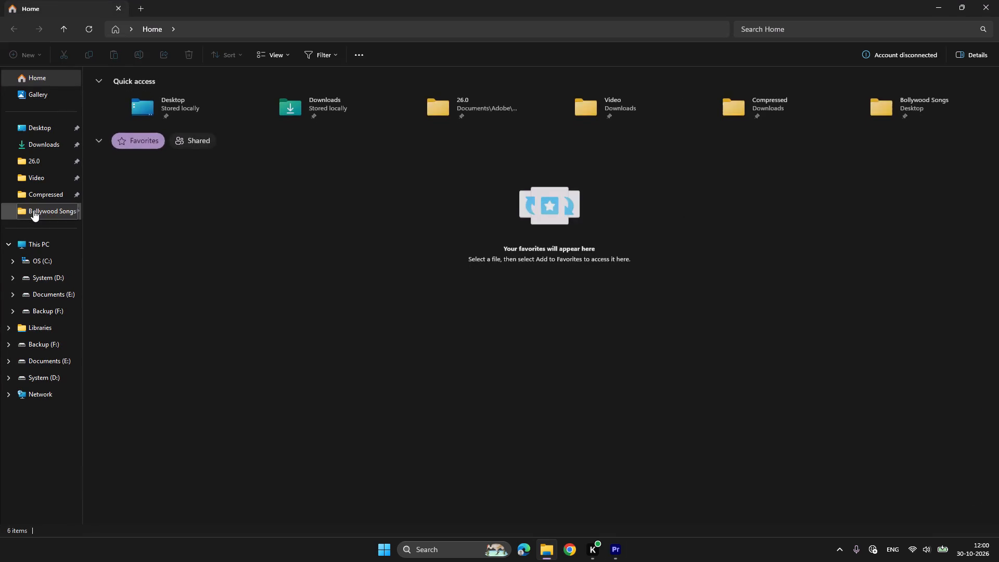
pyautogui.click(33, 210)
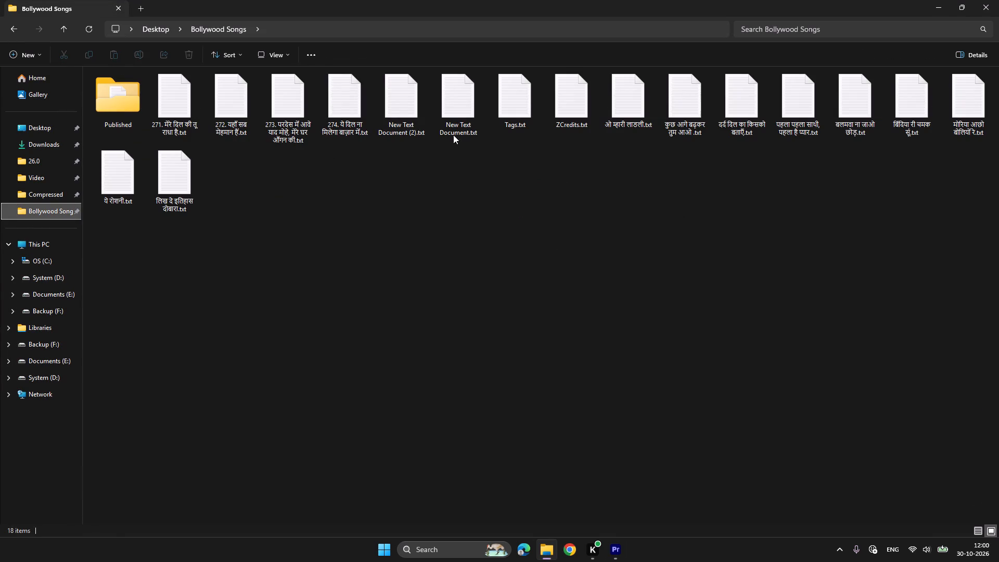
pyautogui.click(462, 131)
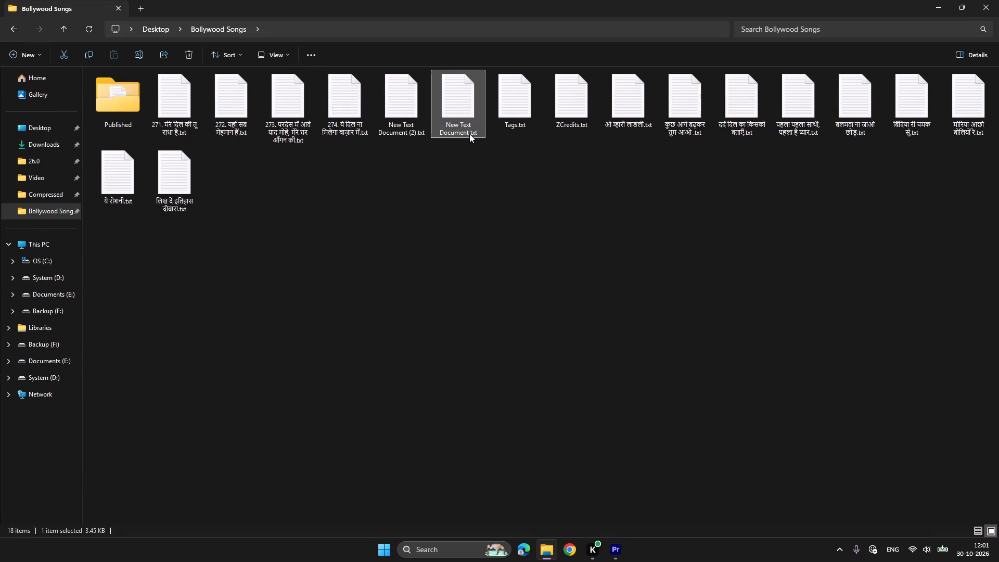
pyautogui.click(469, 134)
pyautogui.press('2')
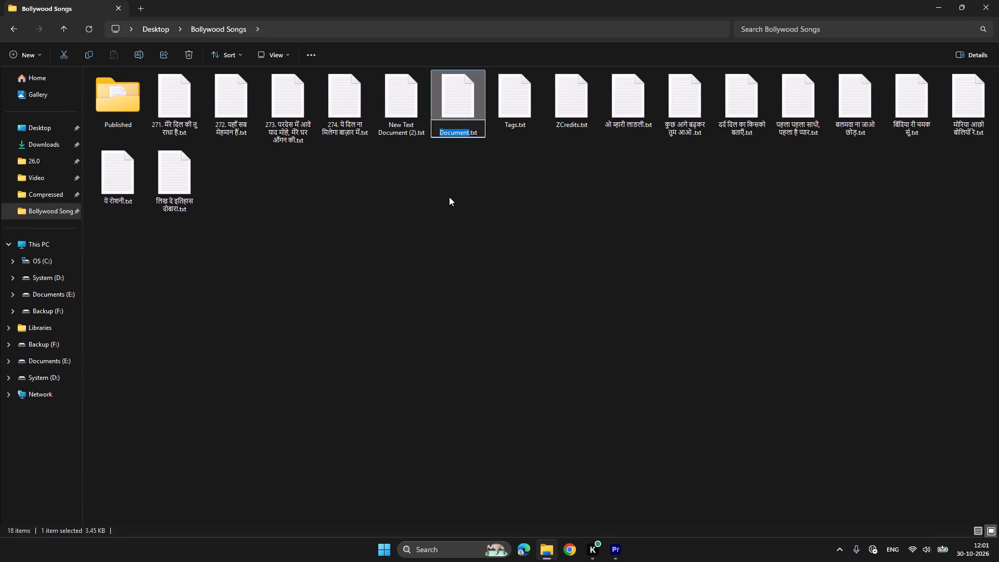
pyautogui.write('75.')
pyautogui.press('space')
pyautogui.press('super+v')
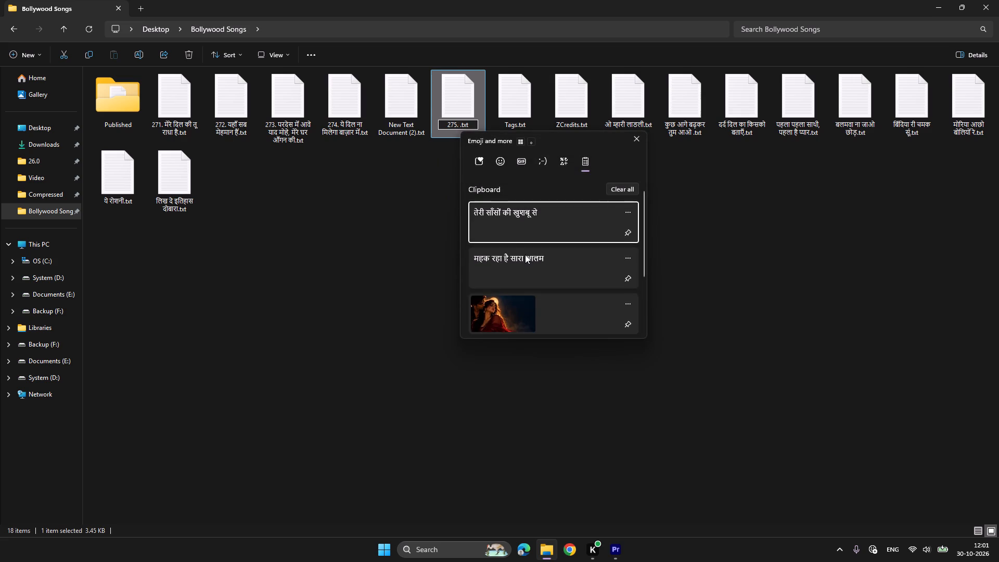
pyautogui.click(528, 257)
pyautogui.hotkey('ctrl', 'v')
pyautogui.click(363, 273)
pyautogui.doubleClick(447, 94)
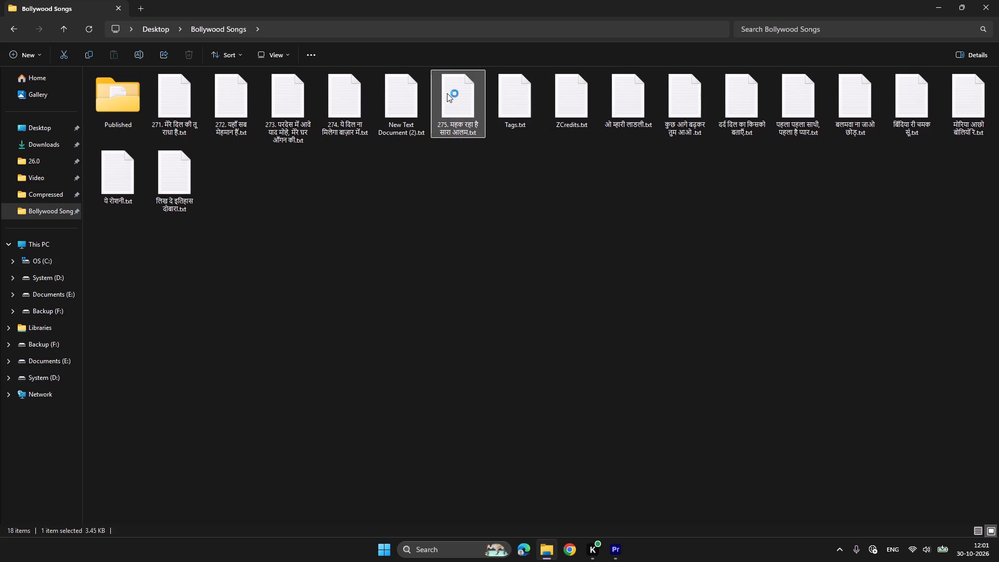
# Back in Premiere, play around 26–28 seconds and move the lyric text clip on V3 to start at 00;00;28;01.
pyautogui.click(602, 548)
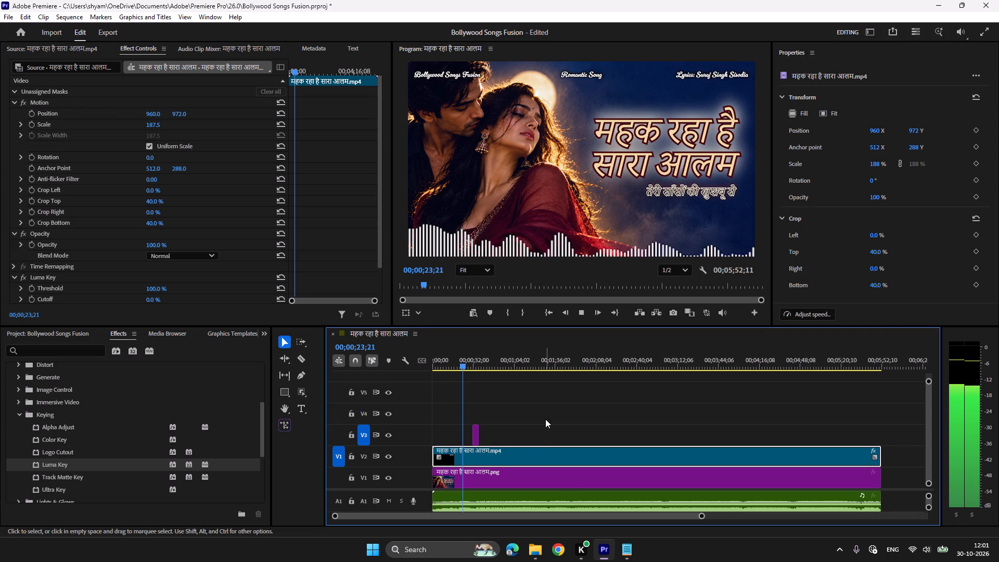
pyautogui.moveTo(702, 517); pyautogui.dragTo(512, 518)
pyautogui.scroll(-5, 499, 426)
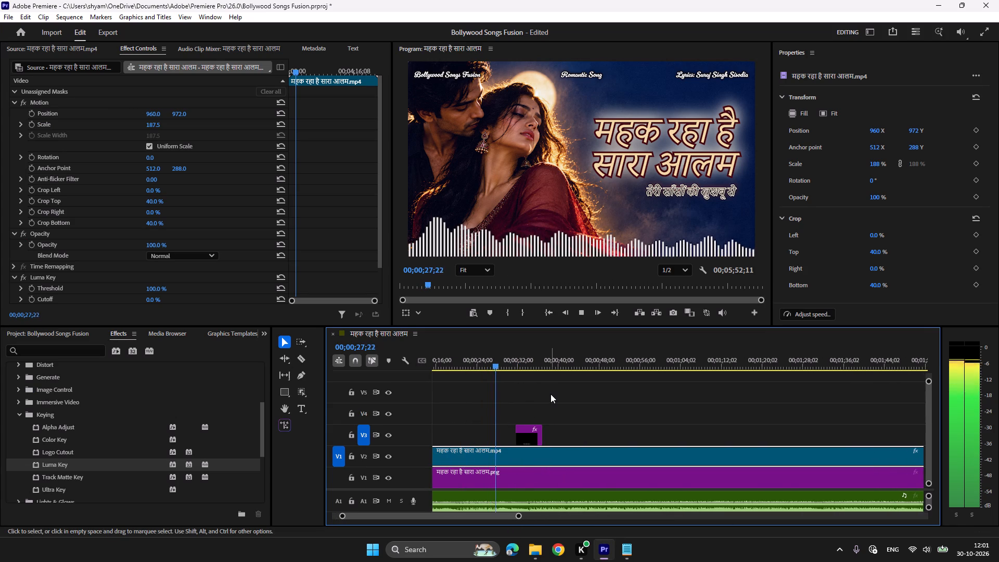
pyautogui.press('space')
pyautogui.click(490, 359)
pyautogui.press('space')
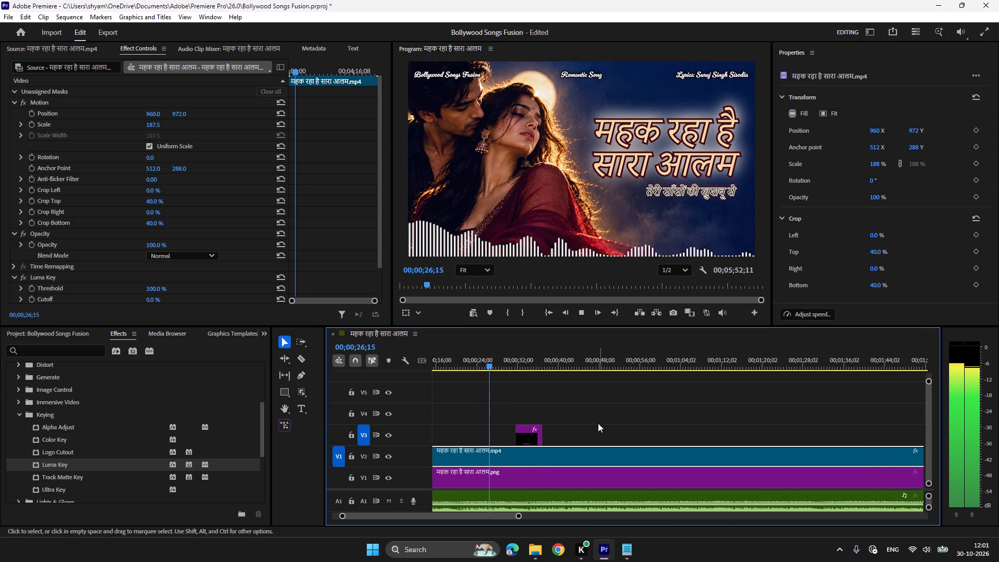
pyautogui.press('space')
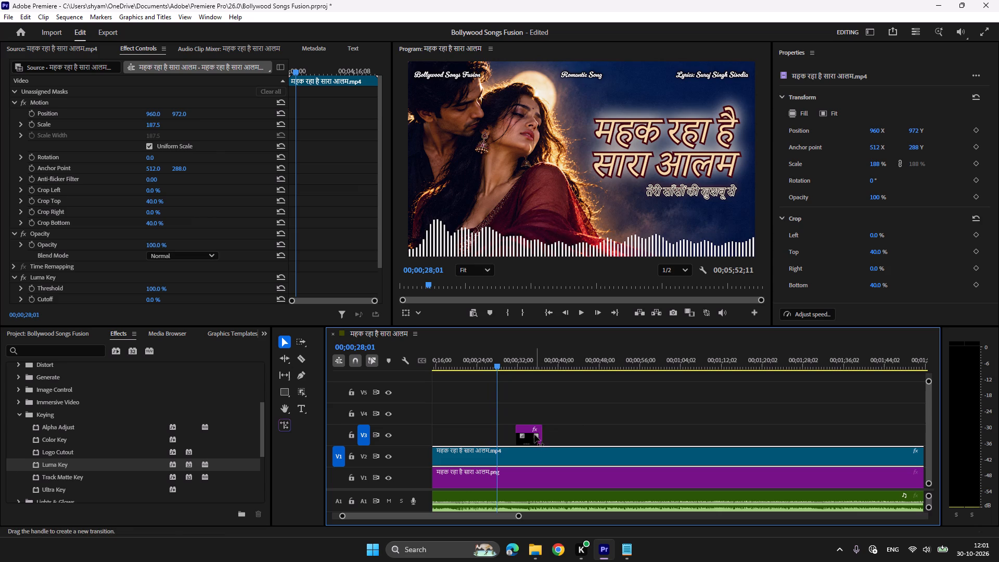
pyautogui.moveTo(530, 438); pyautogui.dragTo(513, 439)
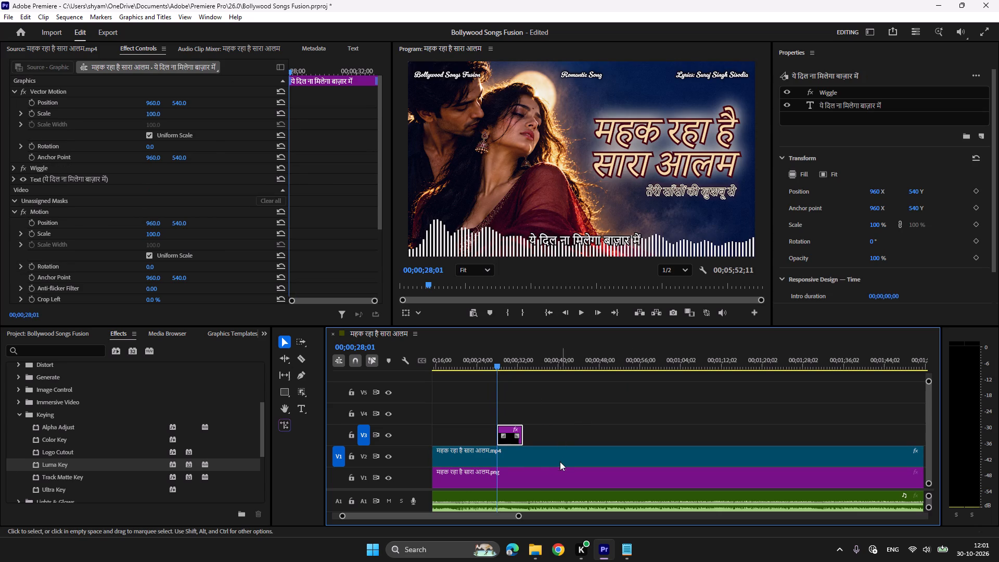
# Apply the Tint colour correction effect to the waveform clip on V2.
pyautogui.click(537, 453)
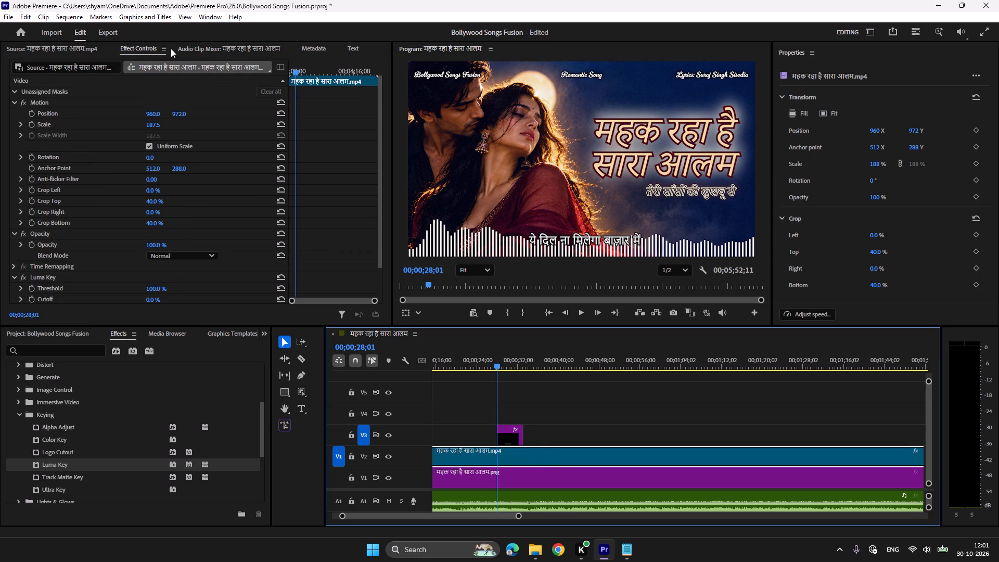
pyautogui.click(54, 330)
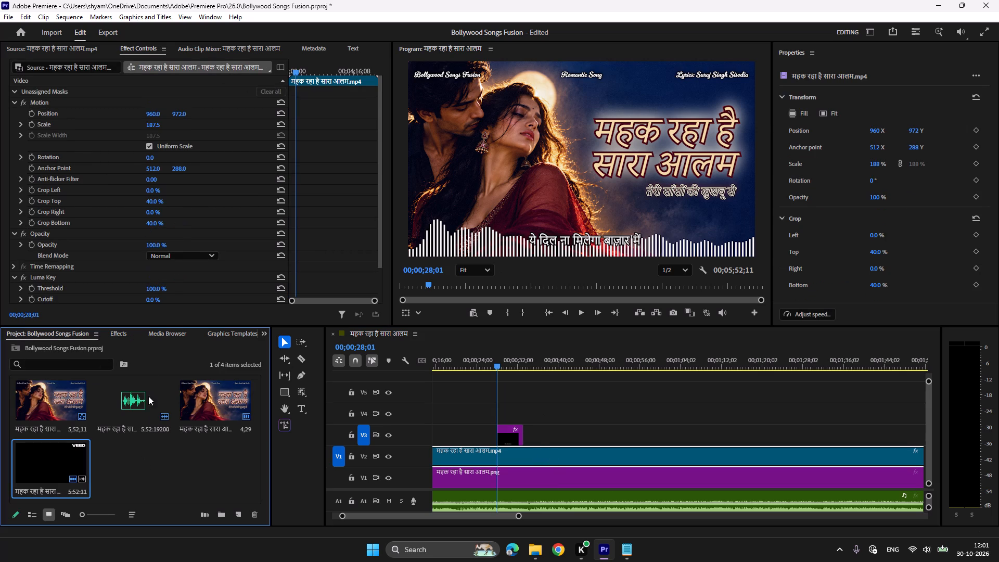
pyautogui.click(114, 335)
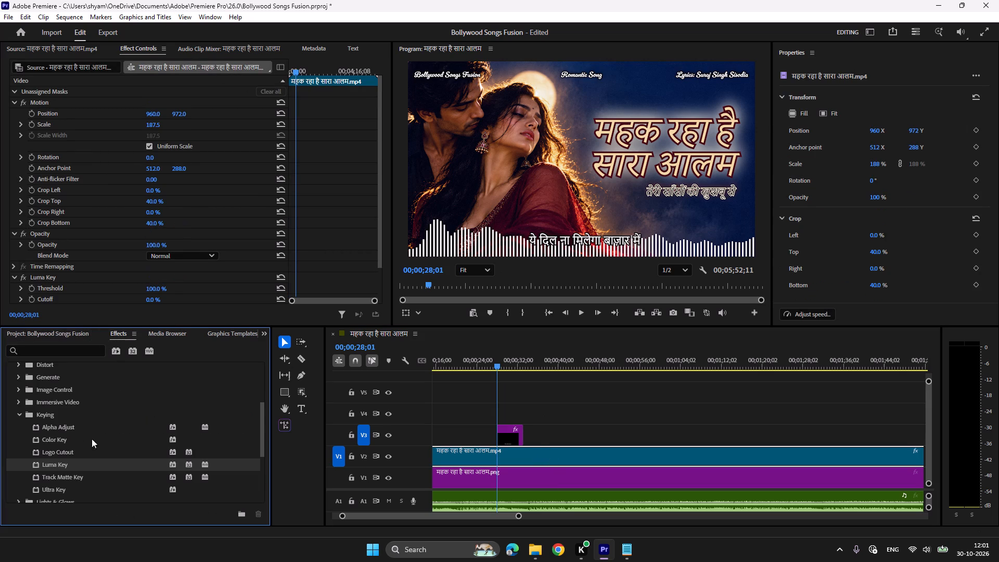
pyautogui.click(18, 412)
pyautogui.scroll(4, 68, 433)
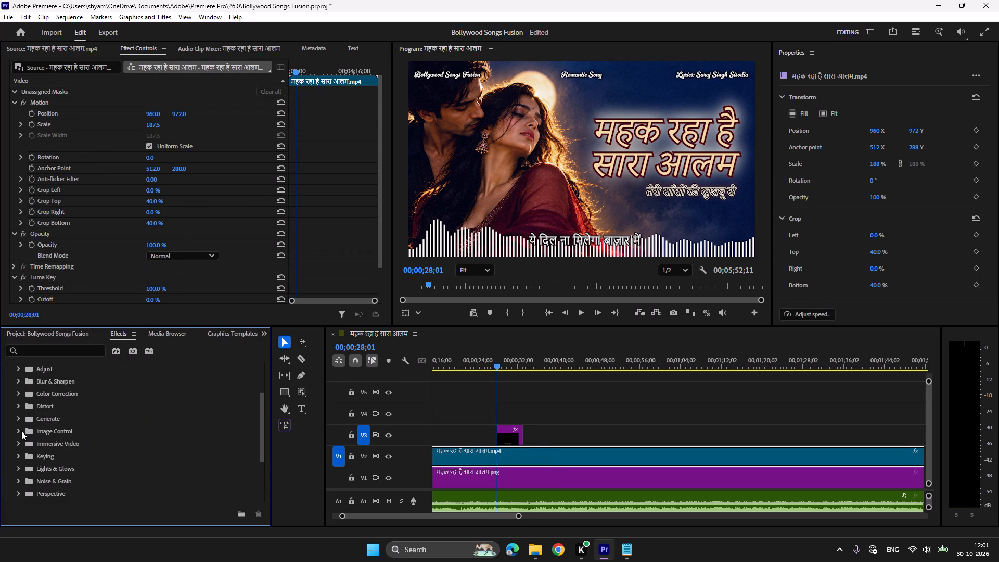
pyautogui.click(19, 429)
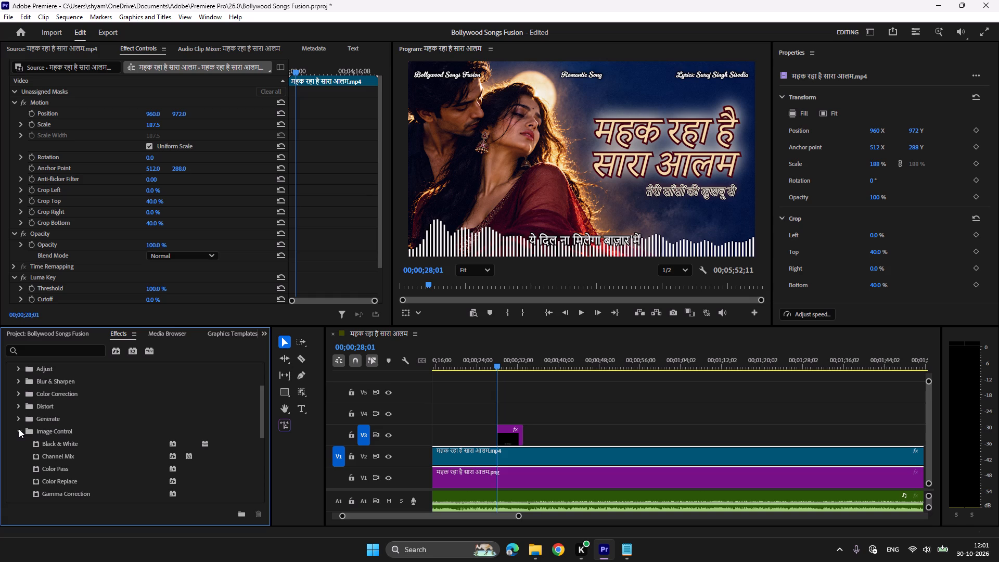
pyautogui.scroll(-4, 19, 429)
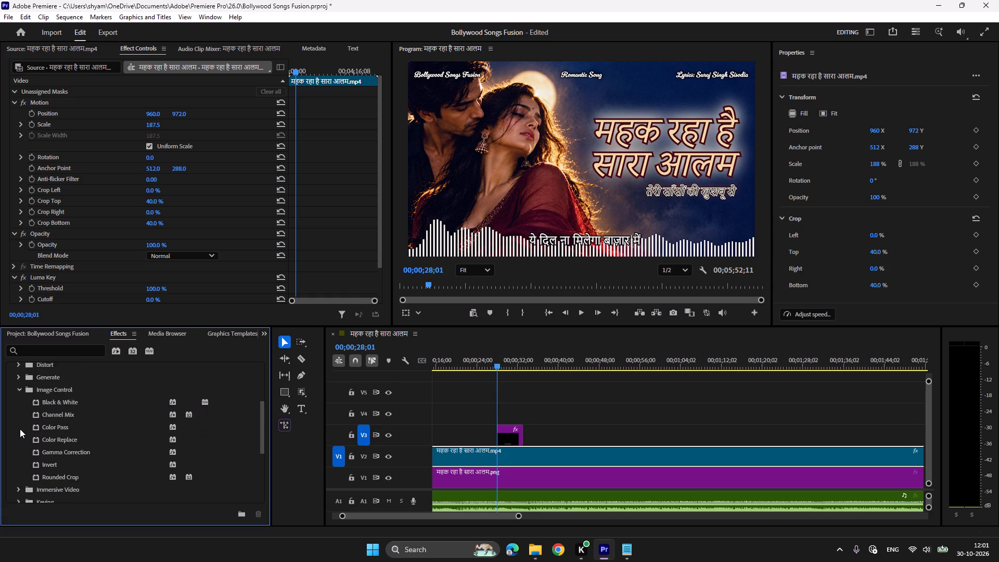
pyautogui.scroll(3, 20, 429)
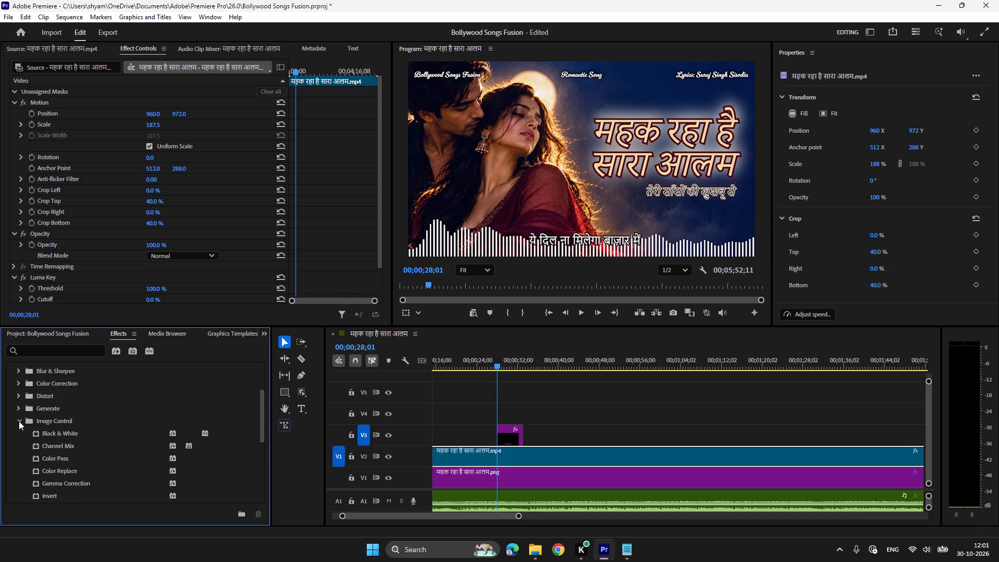
pyautogui.click(18, 418)
pyautogui.click(21, 386)
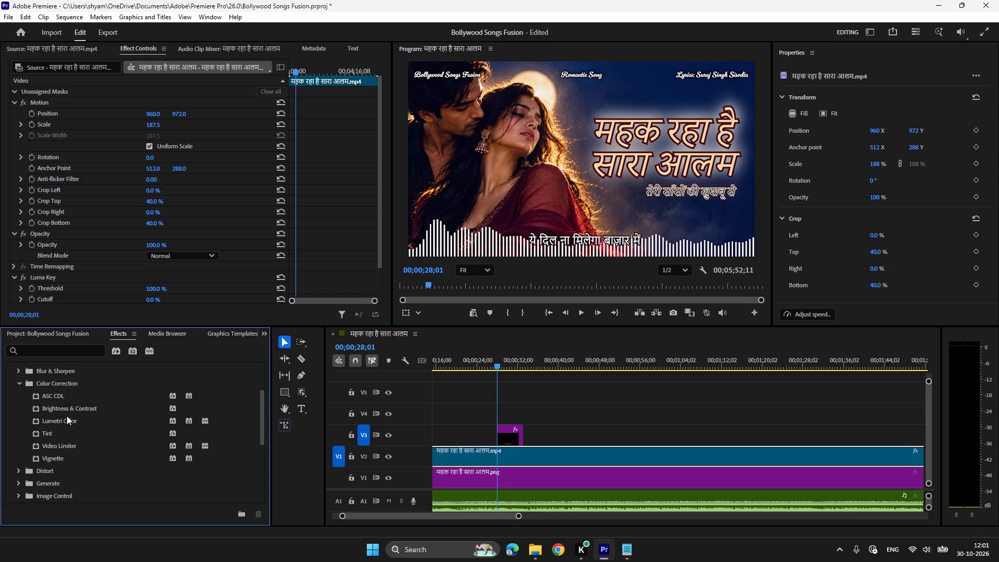
pyautogui.doubleClick(46, 433)
# Set the waveform tint's Map White To colour to the cream sampled from the song title and play the sequence to check it.
pyautogui.scroll(-5, 106, 275)
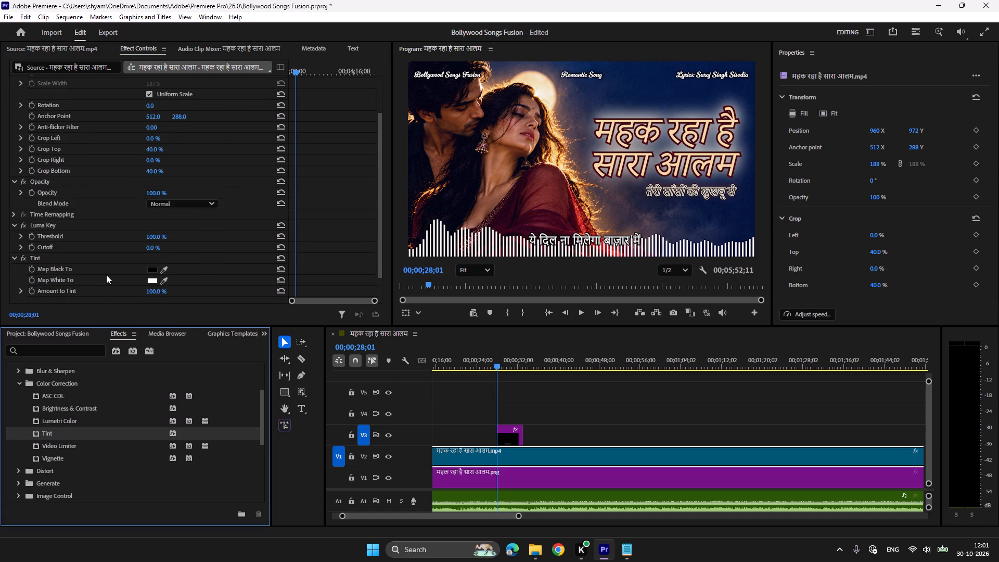
pyautogui.scroll(-5, 106, 275)
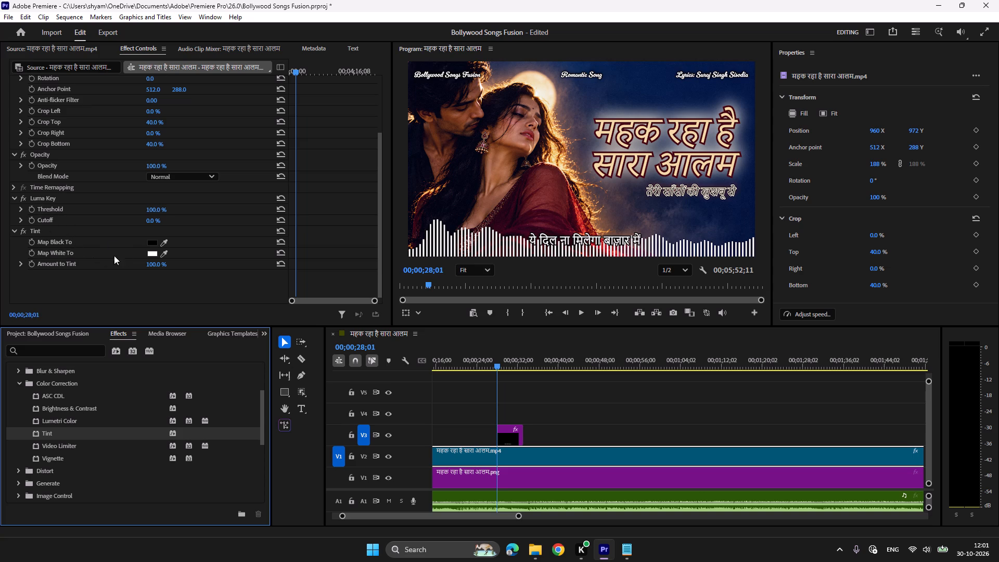
pyautogui.click(163, 252)
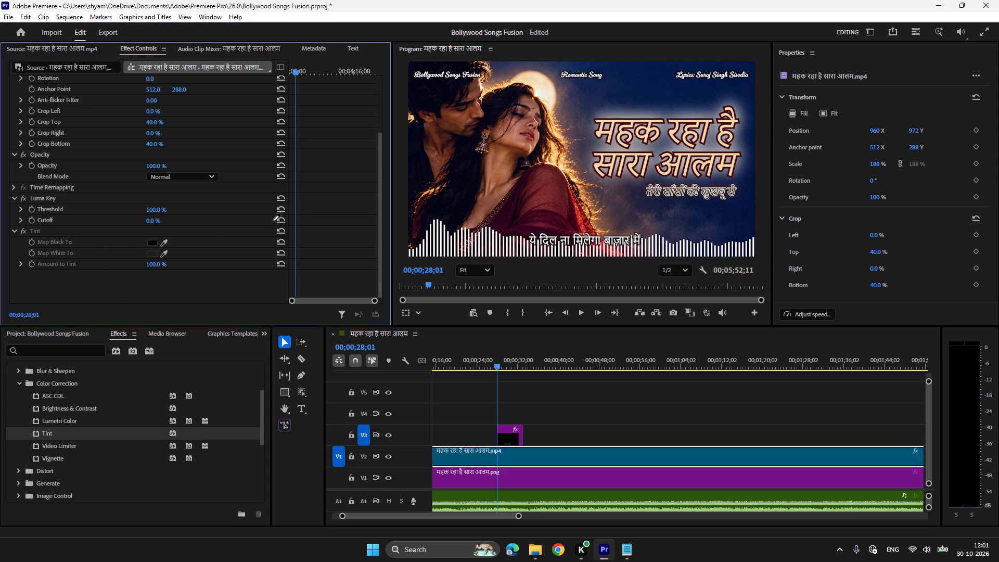
pyautogui.click(650, 121)
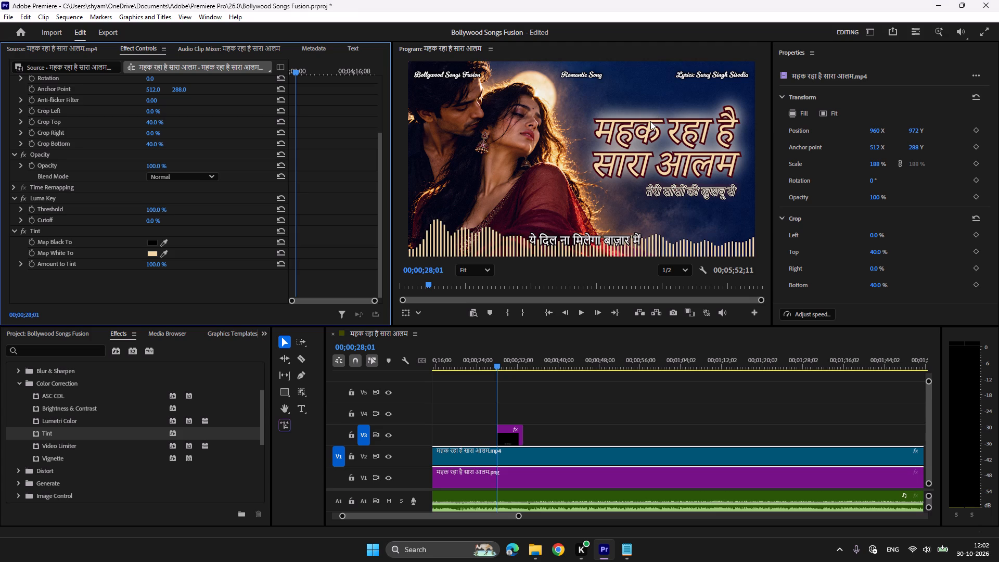
pyautogui.press('space')
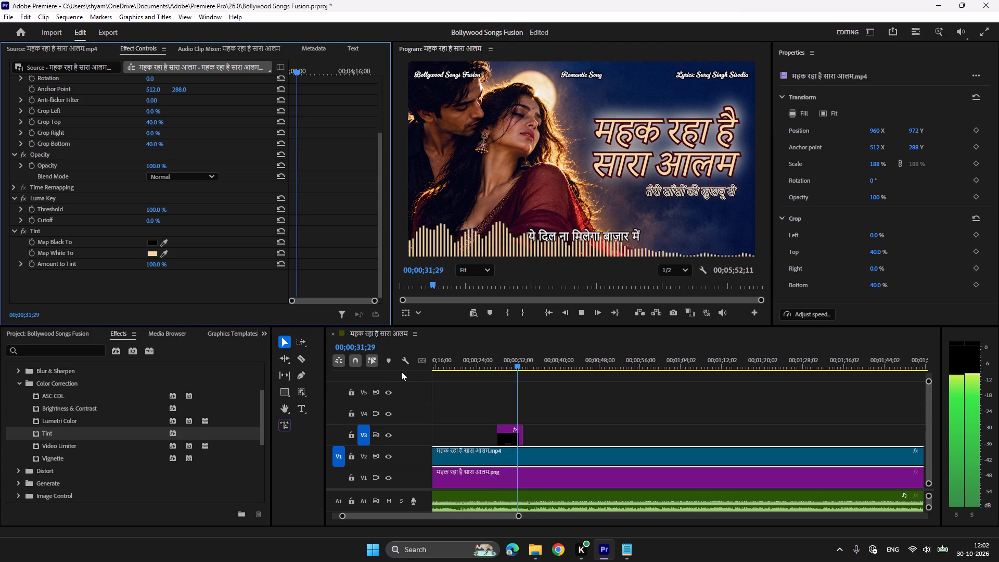
pyautogui.press('space')
# Set the waveform clip's Amount to Tint to 80% and play the sequence briefly.
pyautogui.moveTo(156, 265); pyautogui.dragTo(146, 265)
pyautogui.click(156, 264)
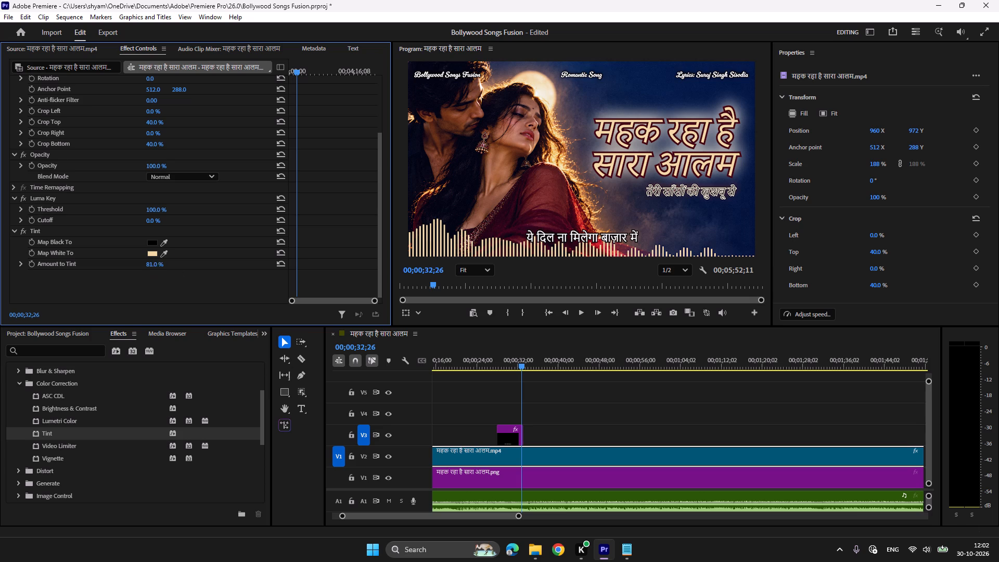
pyautogui.write('80')
pyautogui.press('Return')
pyautogui.press('space')
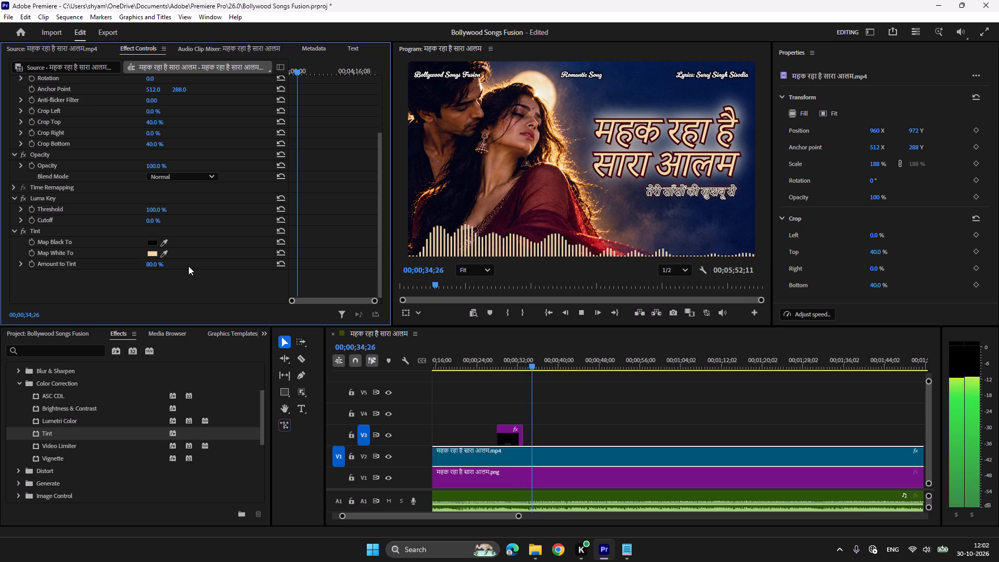
pyautogui.press('space')
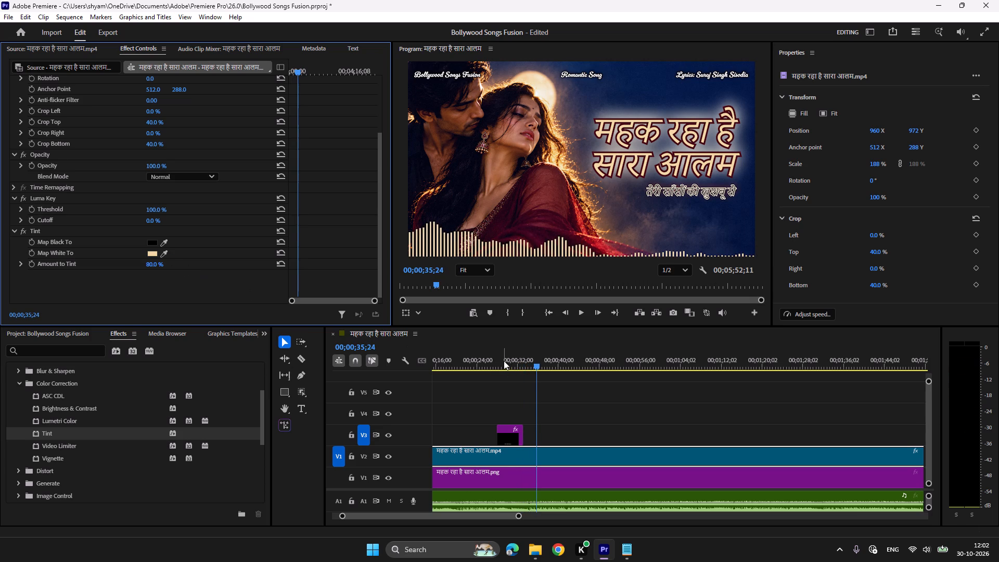
# Set the fill of the lyric text on V3 to the cream colour sampled from the song title and play it briefly.
pyautogui.click(504, 361)
pyautogui.click(509, 439)
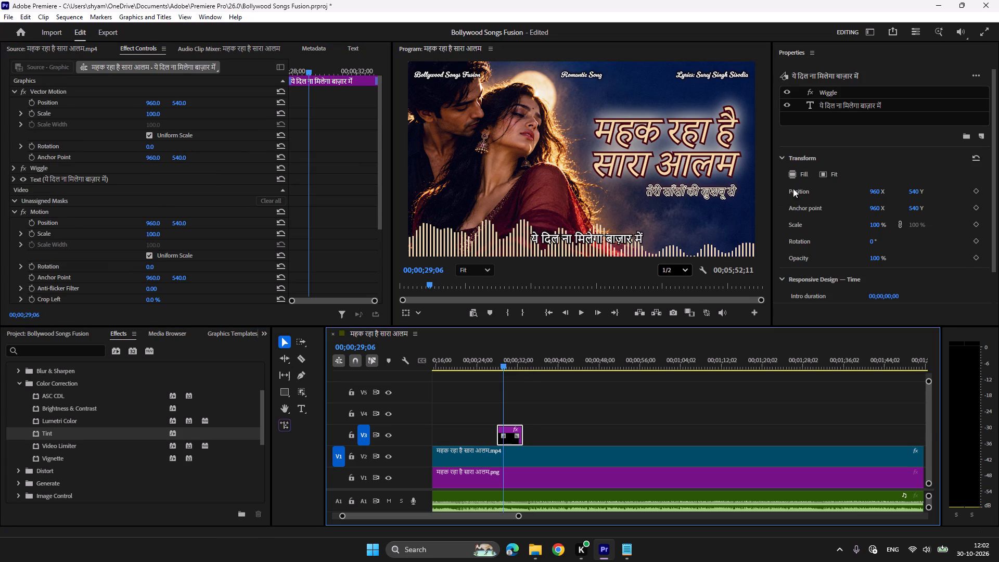
pyautogui.click(846, 107)
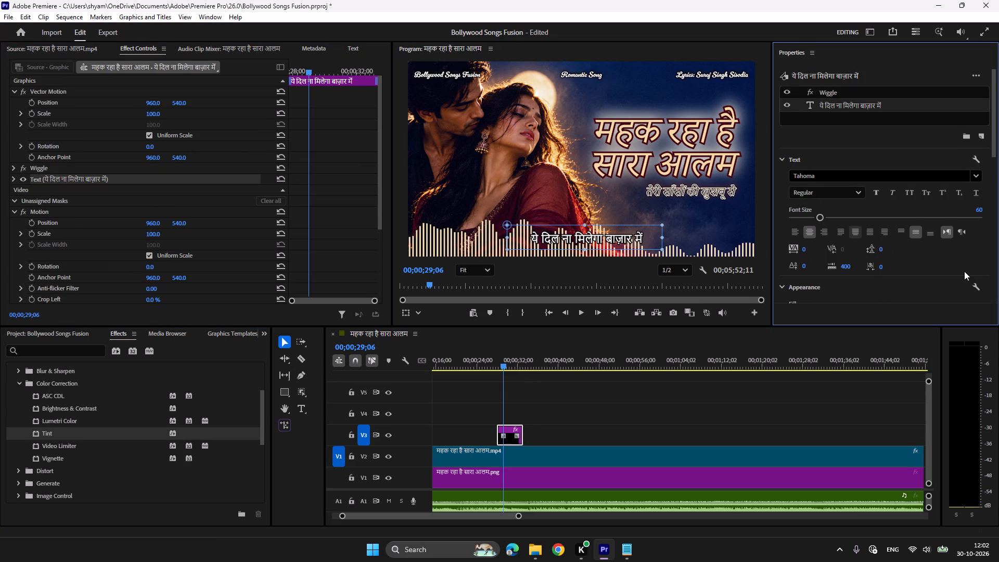
pyautogui.scroll(-4, 964, 270)
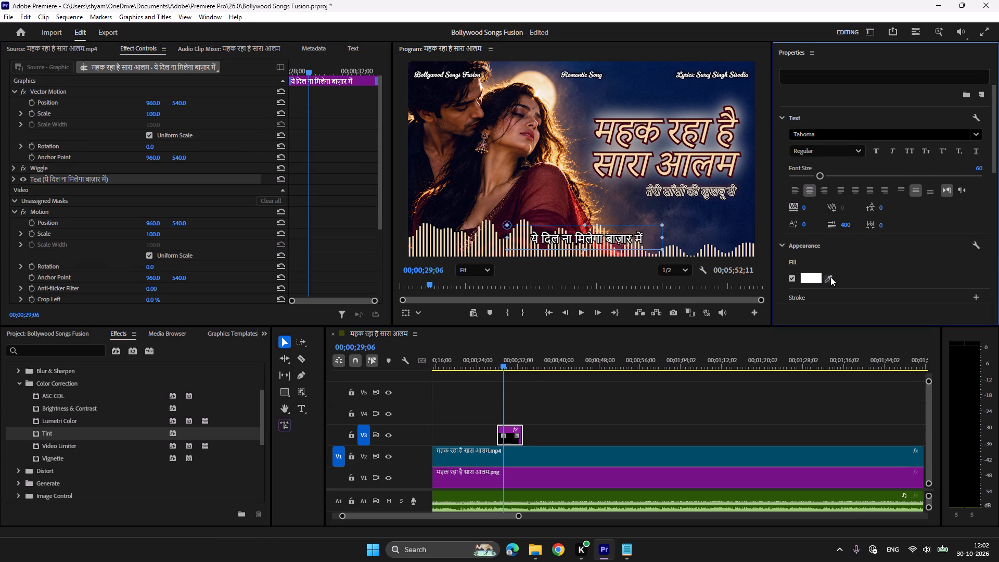
pyautogui.click(830, 277)
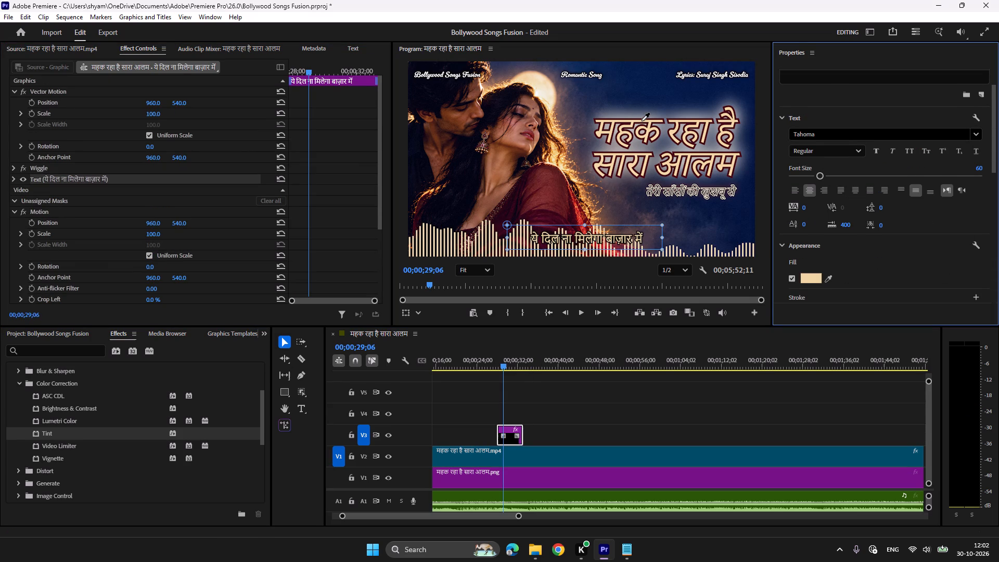
pyautogui.click(642, 121)
pyautogui.press('space')
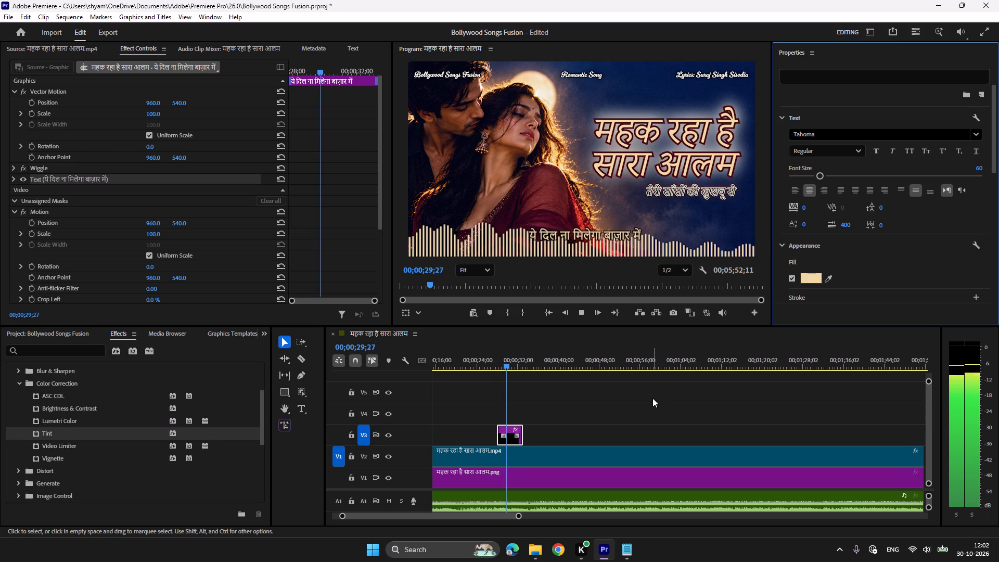
pyautogui.press('space')
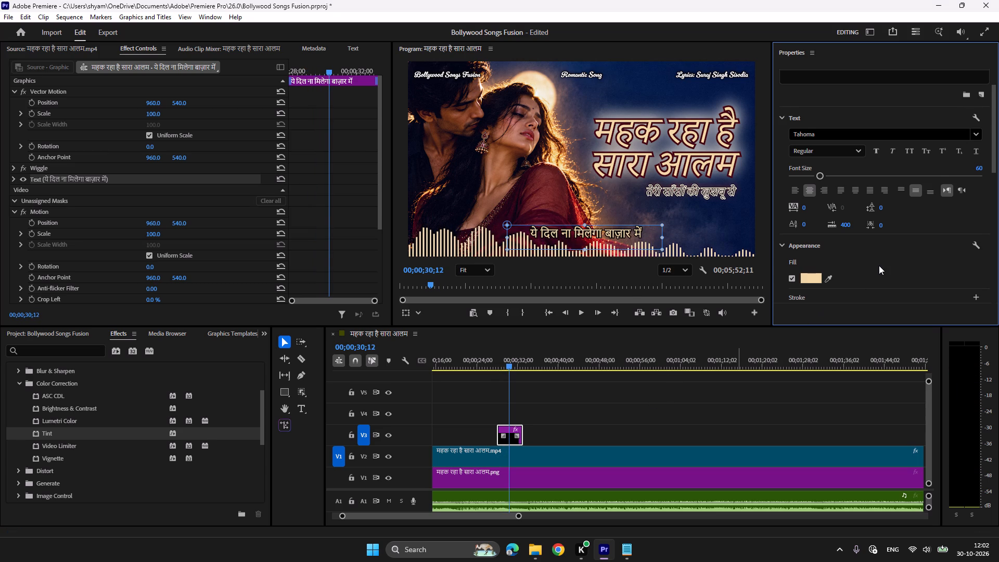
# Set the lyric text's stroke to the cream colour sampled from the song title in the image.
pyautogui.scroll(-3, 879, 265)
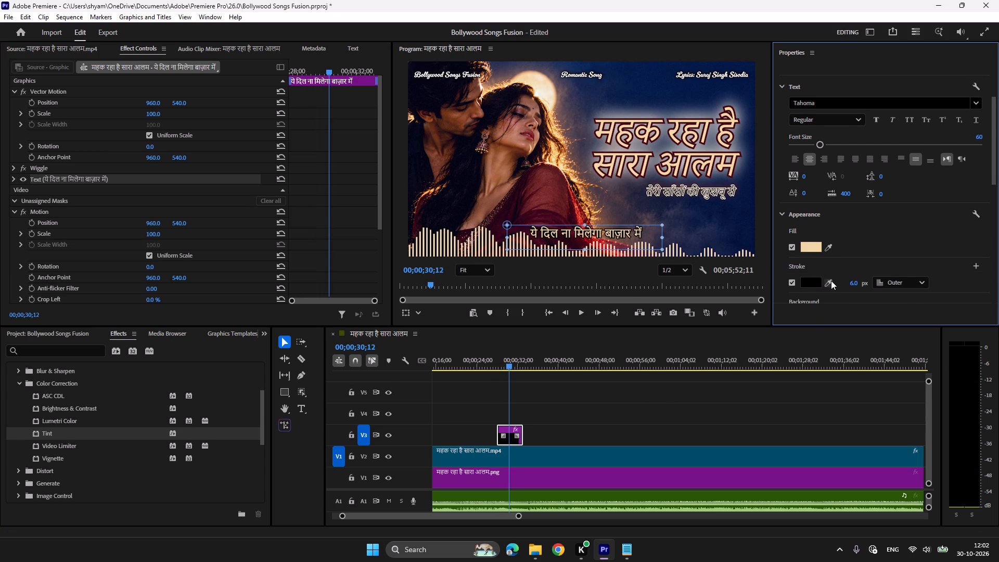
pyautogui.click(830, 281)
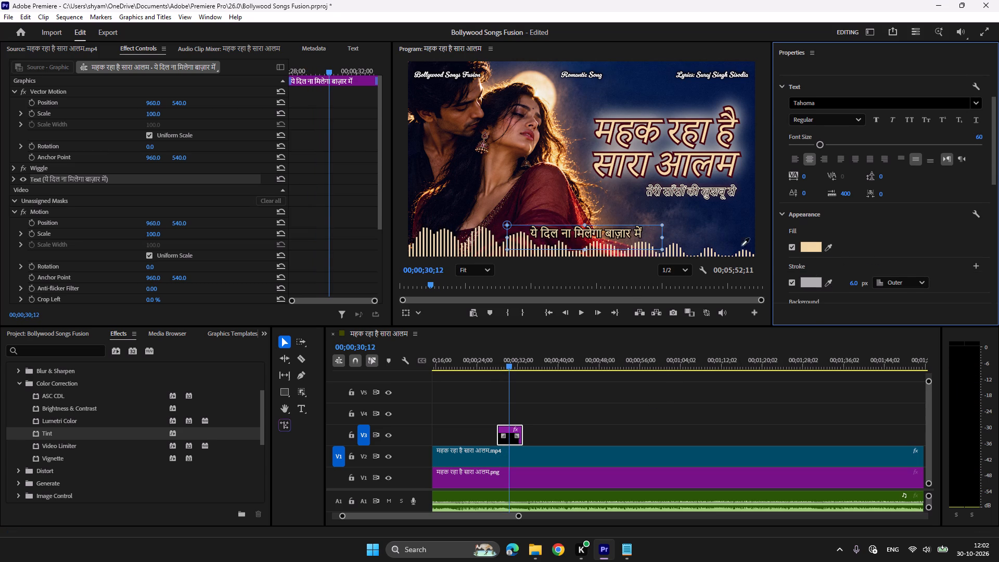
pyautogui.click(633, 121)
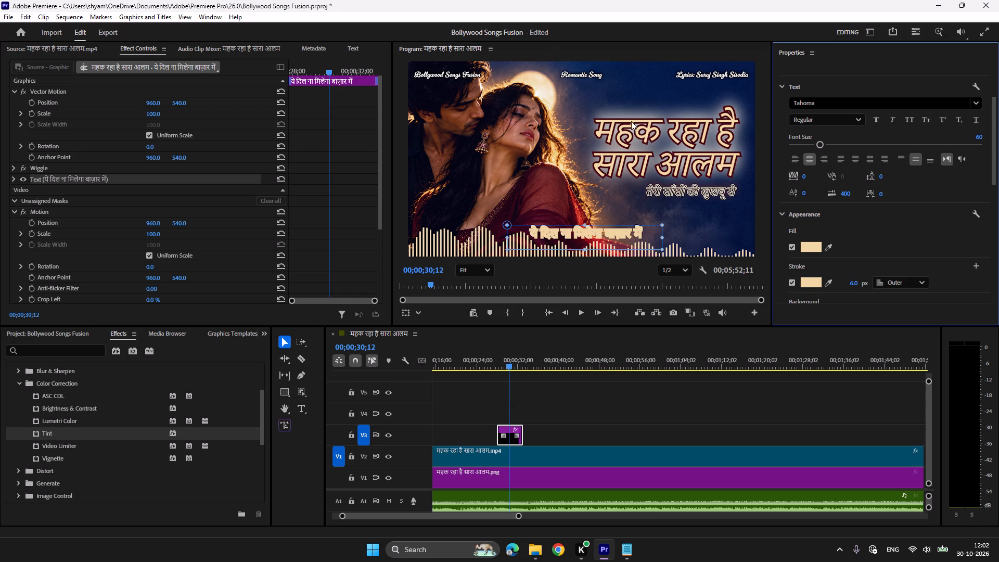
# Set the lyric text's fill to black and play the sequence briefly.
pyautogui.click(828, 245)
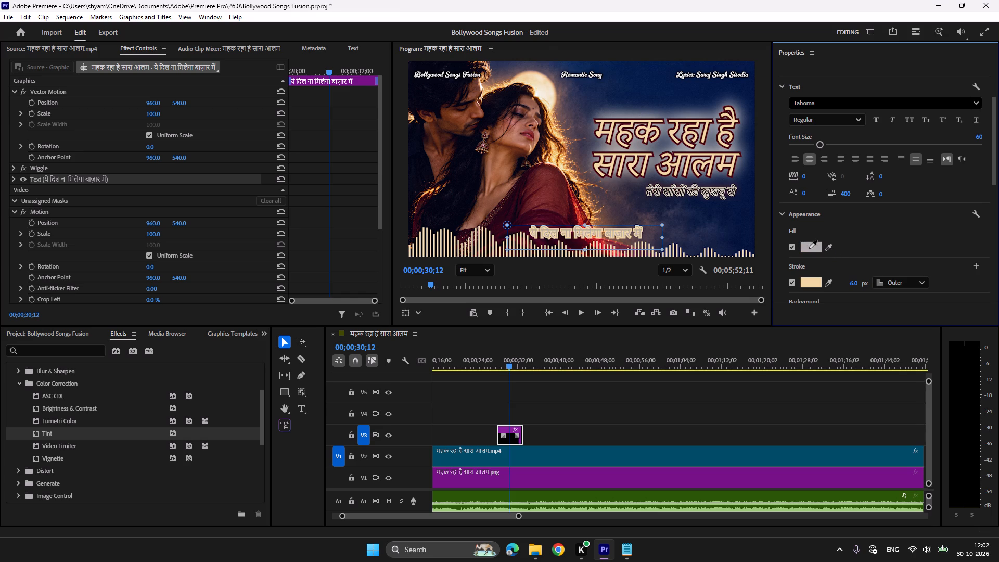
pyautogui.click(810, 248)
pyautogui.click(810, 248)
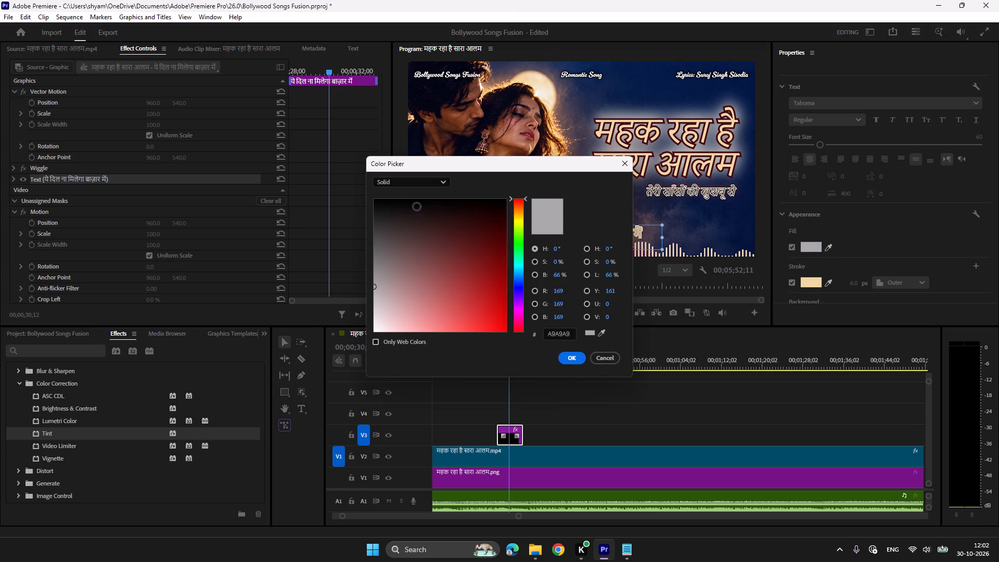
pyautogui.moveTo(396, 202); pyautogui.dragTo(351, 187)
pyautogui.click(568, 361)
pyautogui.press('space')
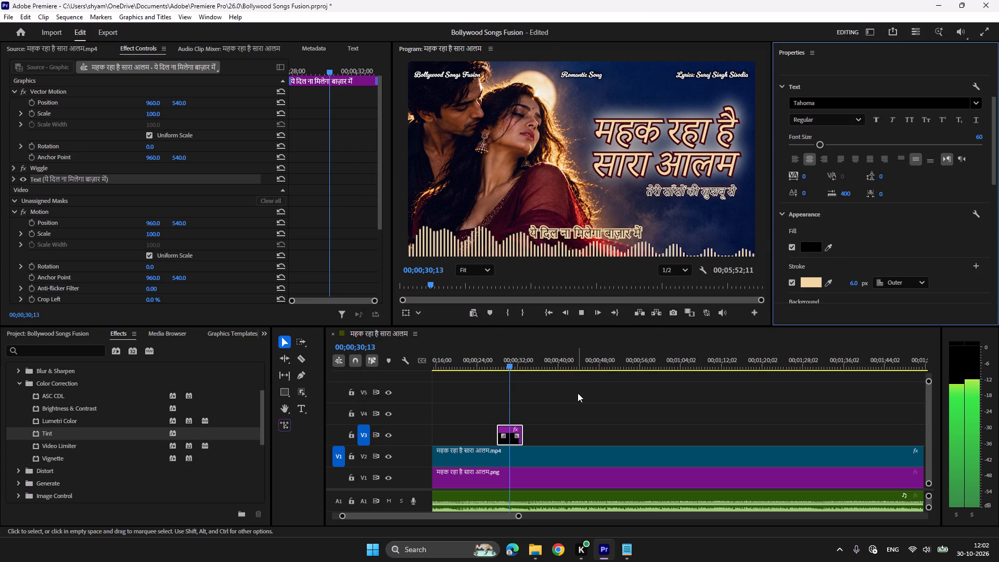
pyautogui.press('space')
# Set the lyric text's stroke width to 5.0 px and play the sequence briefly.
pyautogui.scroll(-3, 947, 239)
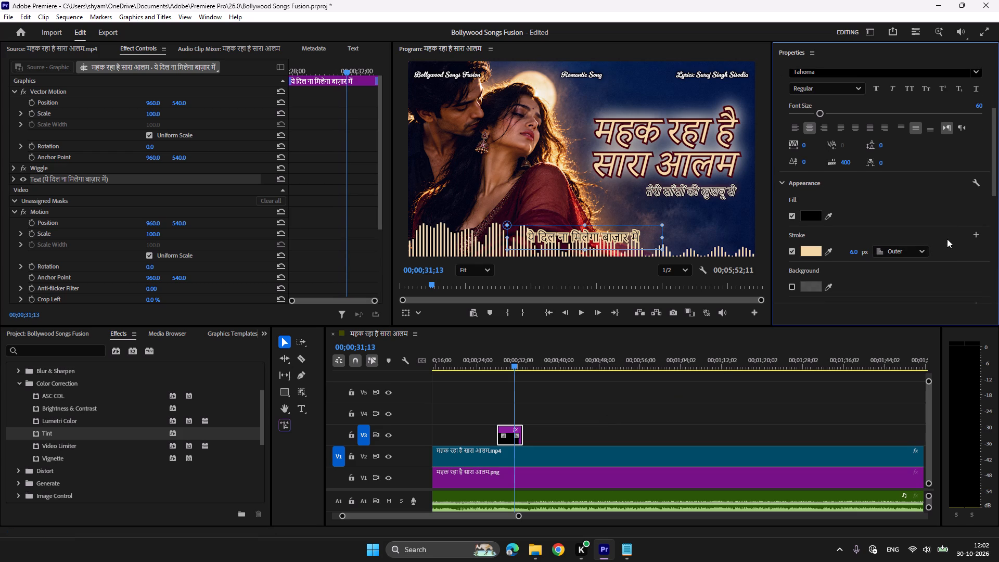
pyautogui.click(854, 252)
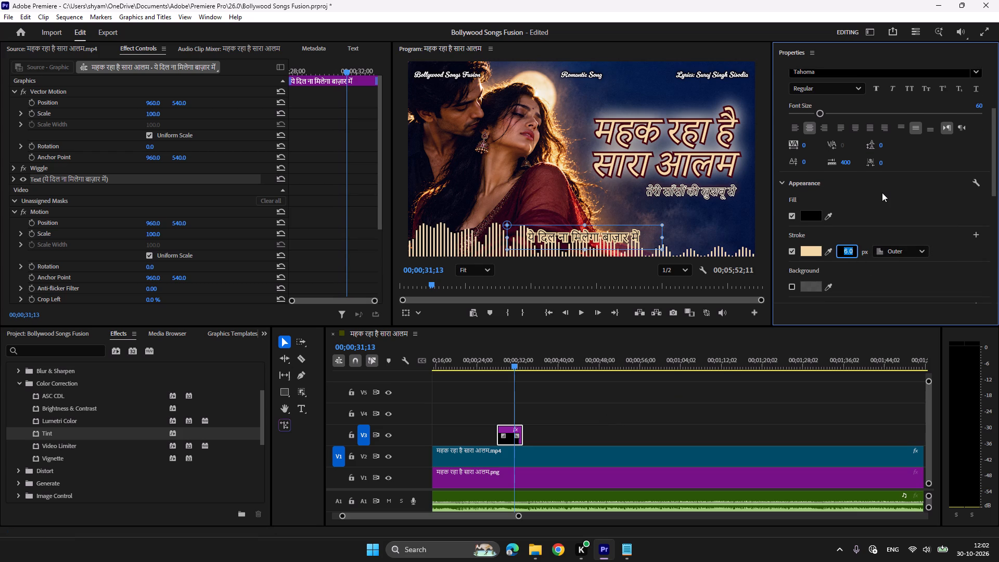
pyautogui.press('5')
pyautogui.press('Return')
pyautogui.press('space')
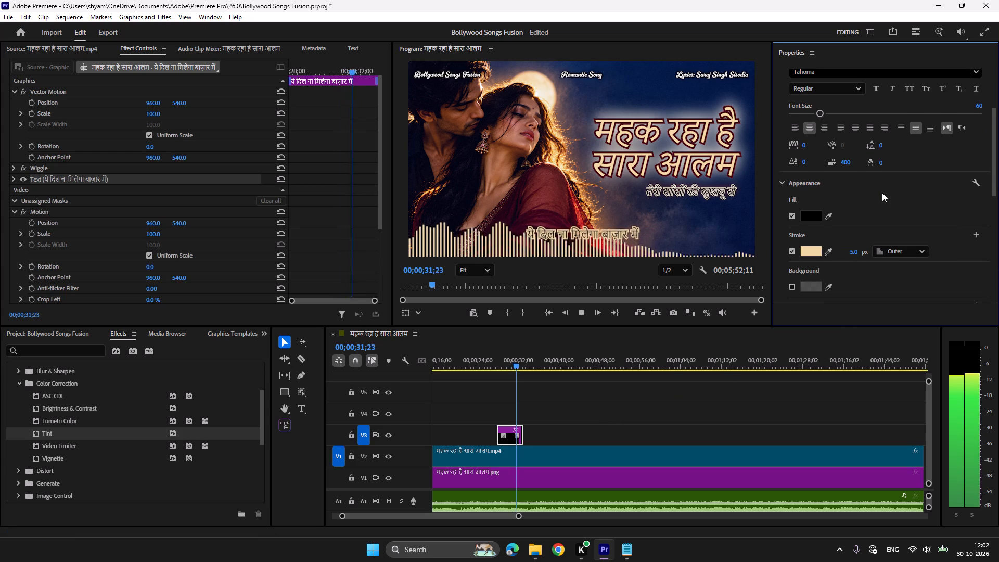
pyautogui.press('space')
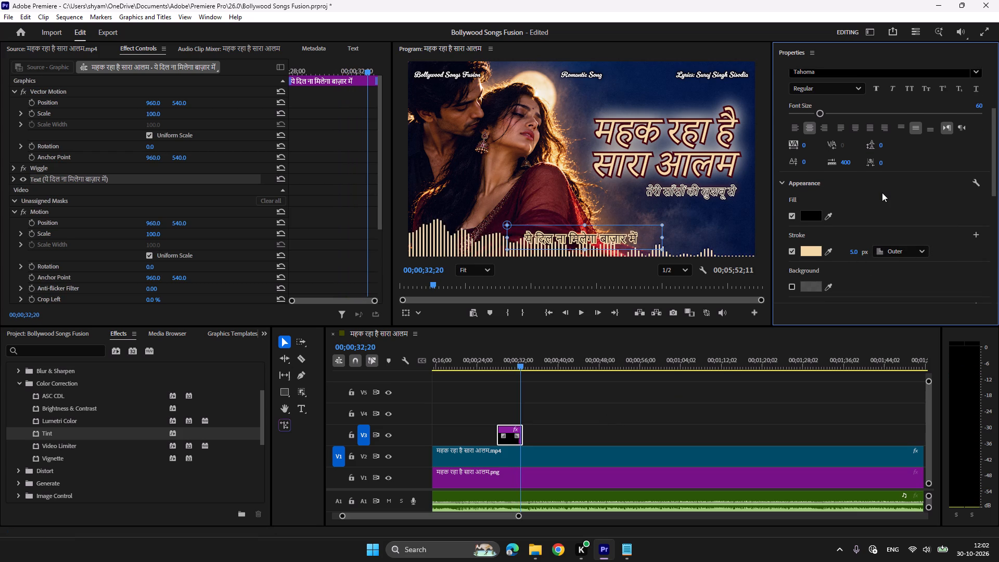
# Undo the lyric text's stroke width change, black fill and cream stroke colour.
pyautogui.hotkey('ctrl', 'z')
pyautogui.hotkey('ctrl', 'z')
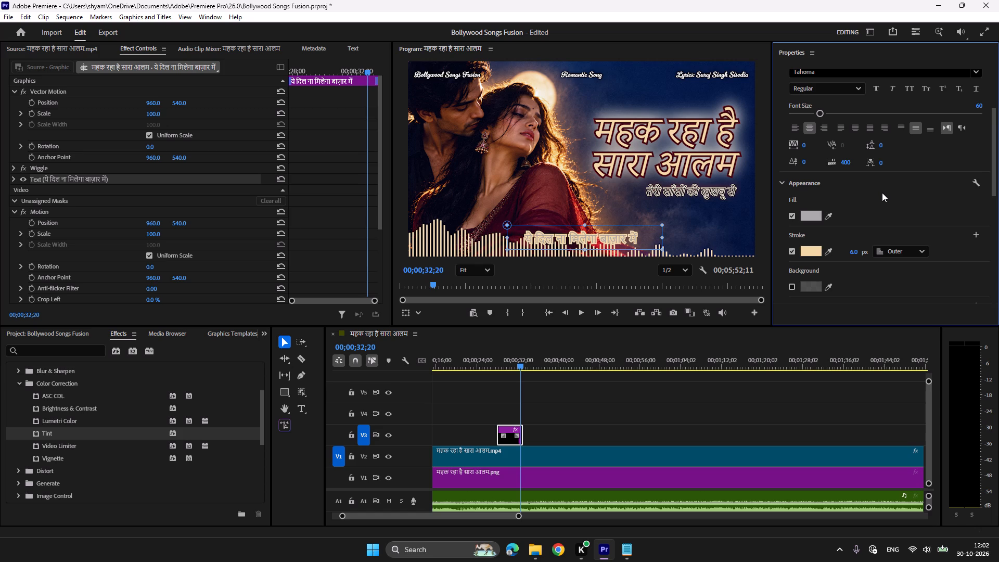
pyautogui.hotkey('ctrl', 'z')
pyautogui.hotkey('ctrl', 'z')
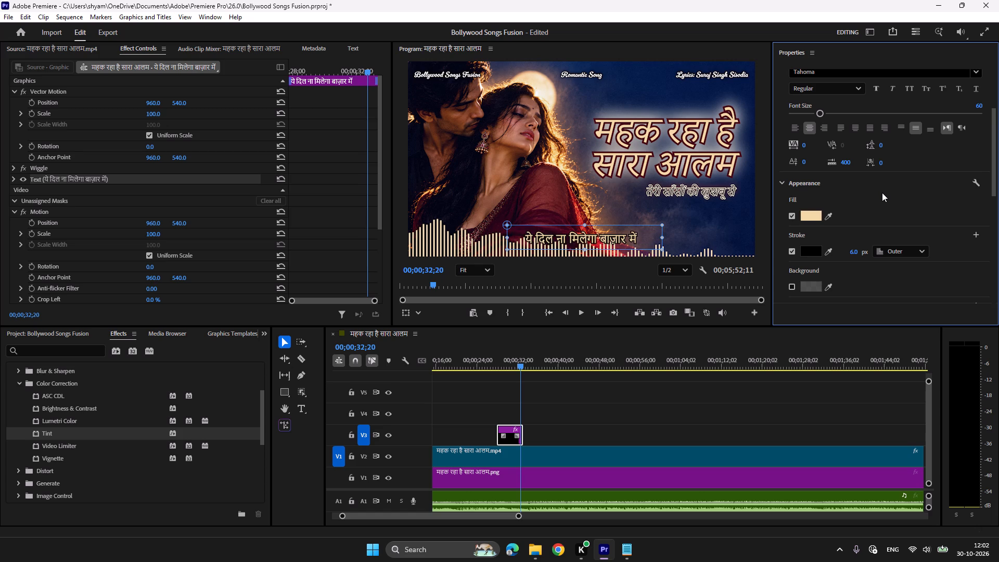
# Play the sequence around the V3 lyric clip to check how its text looks.
pyautogui.press('space')
pyautogui.press('space')
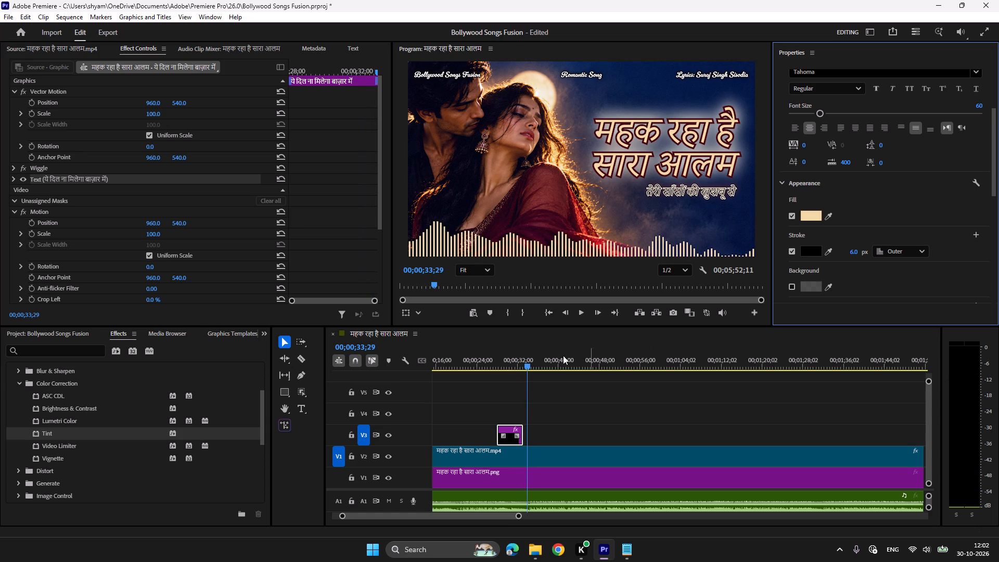
pyautogui.click(490, 358)
pyautogui.press('space')
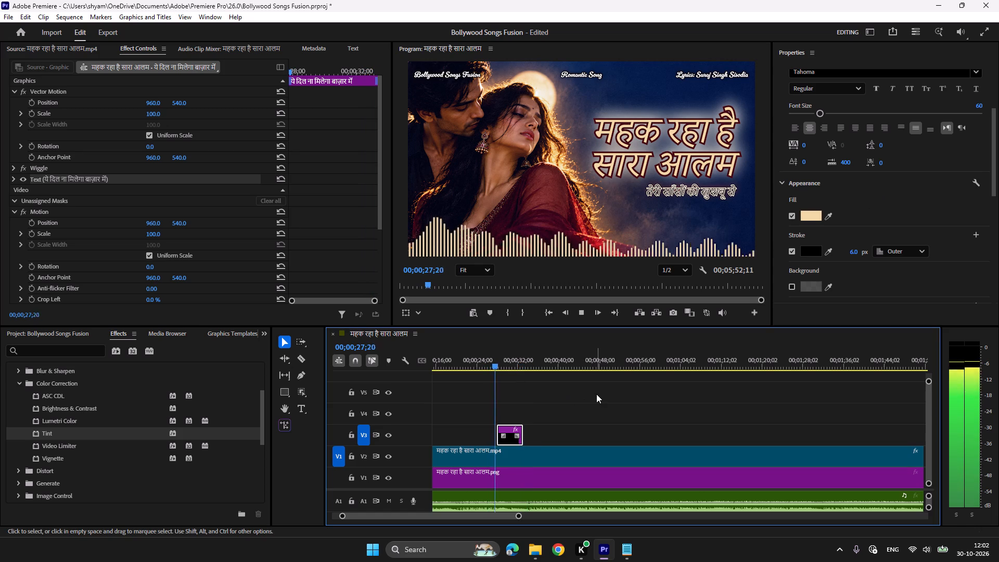
pyautogui.press('space')
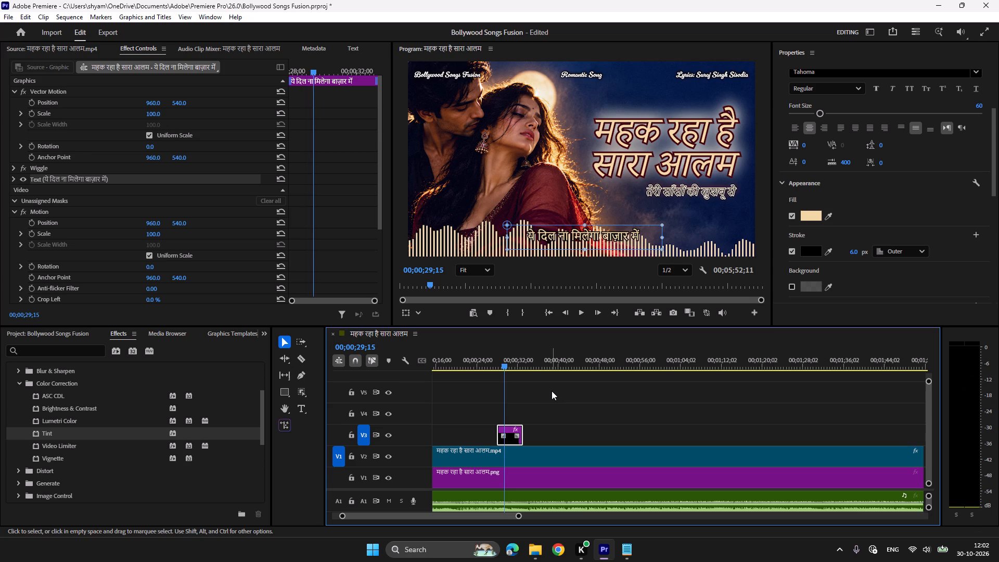
# Replace the V3 lyric text with the copied line महक रहा है सारा आलम and play it.
pyautogui.press('t')
pyautogui.click(598, 239)
pyautogui.hotkey('ctrl', 'a')
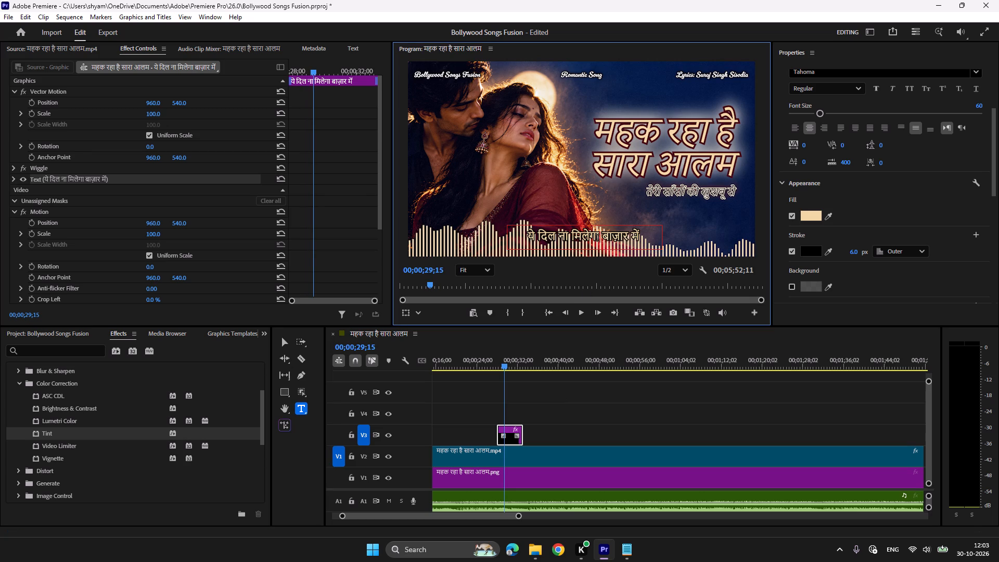
pyautogui.hotkey('ctrl', 'v')
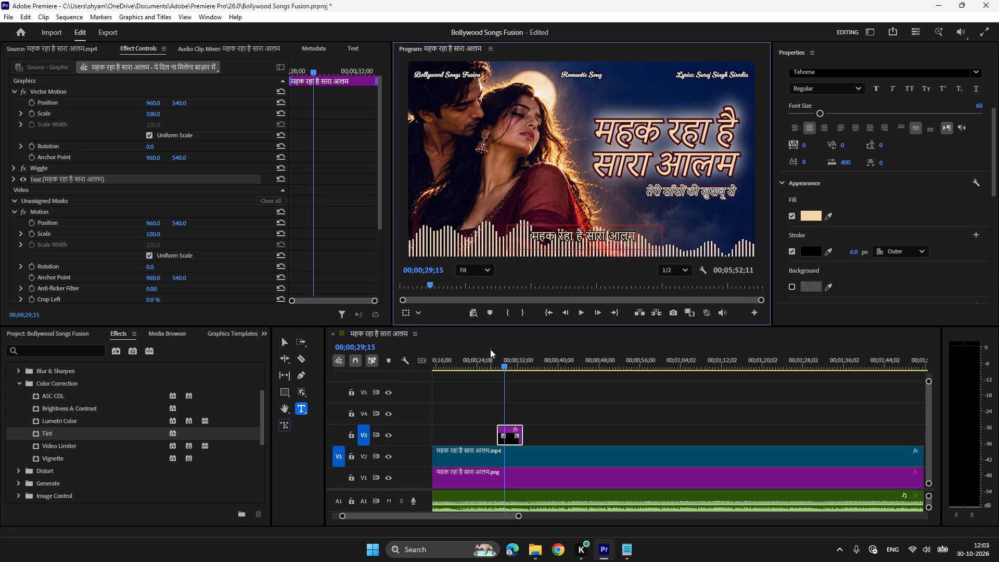
pyautogui.click(490, 349)
pyautogui.press('space')
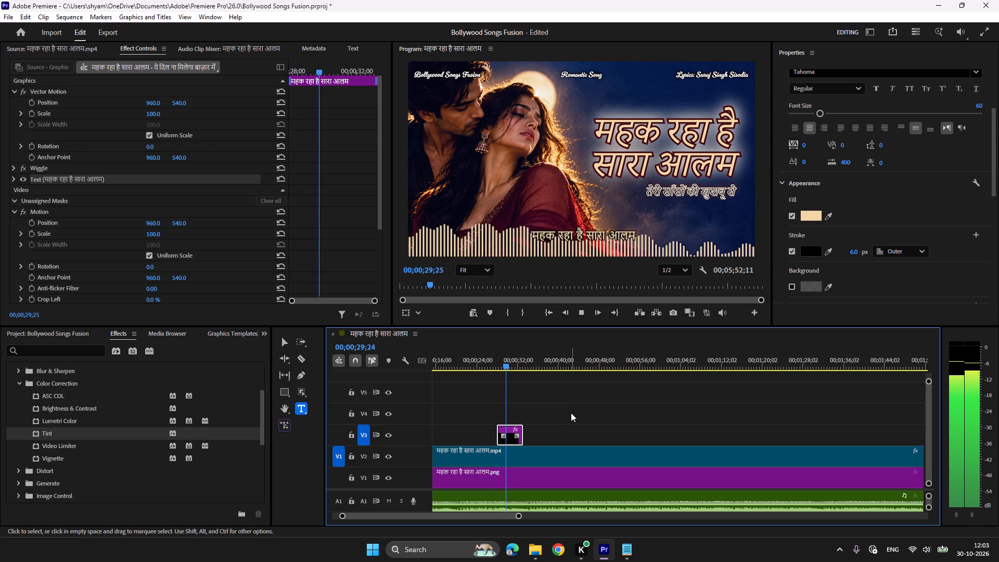
pyautogui.press('space')
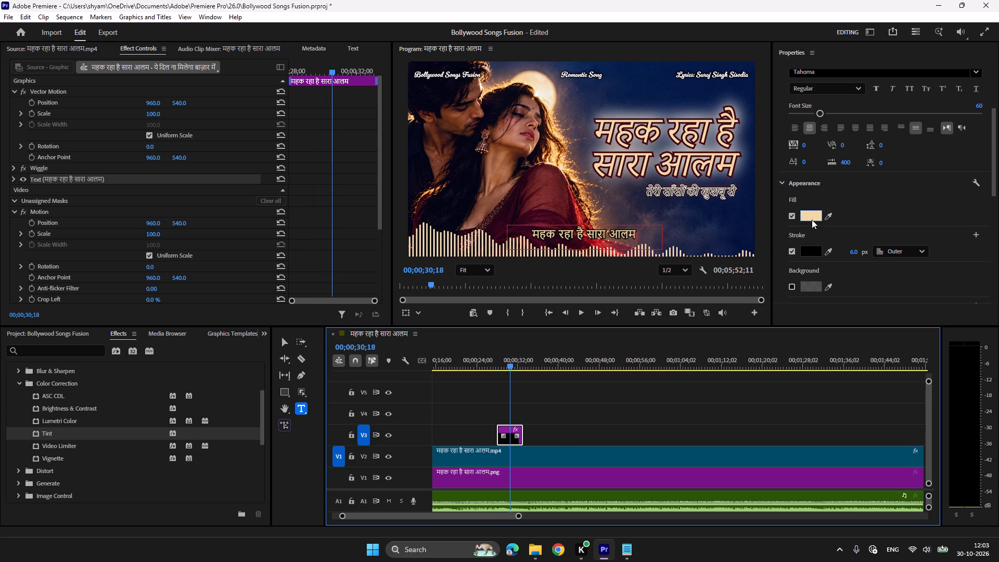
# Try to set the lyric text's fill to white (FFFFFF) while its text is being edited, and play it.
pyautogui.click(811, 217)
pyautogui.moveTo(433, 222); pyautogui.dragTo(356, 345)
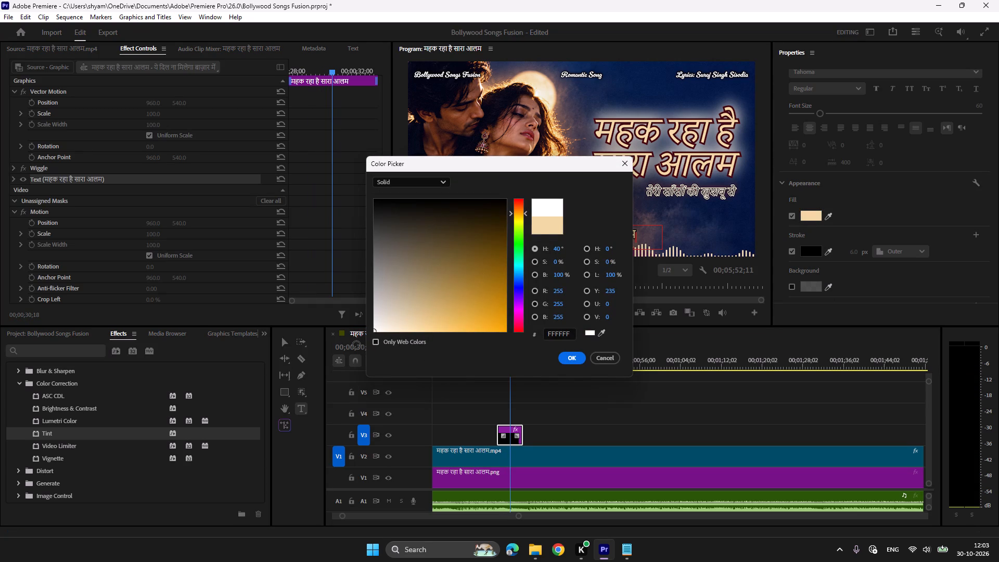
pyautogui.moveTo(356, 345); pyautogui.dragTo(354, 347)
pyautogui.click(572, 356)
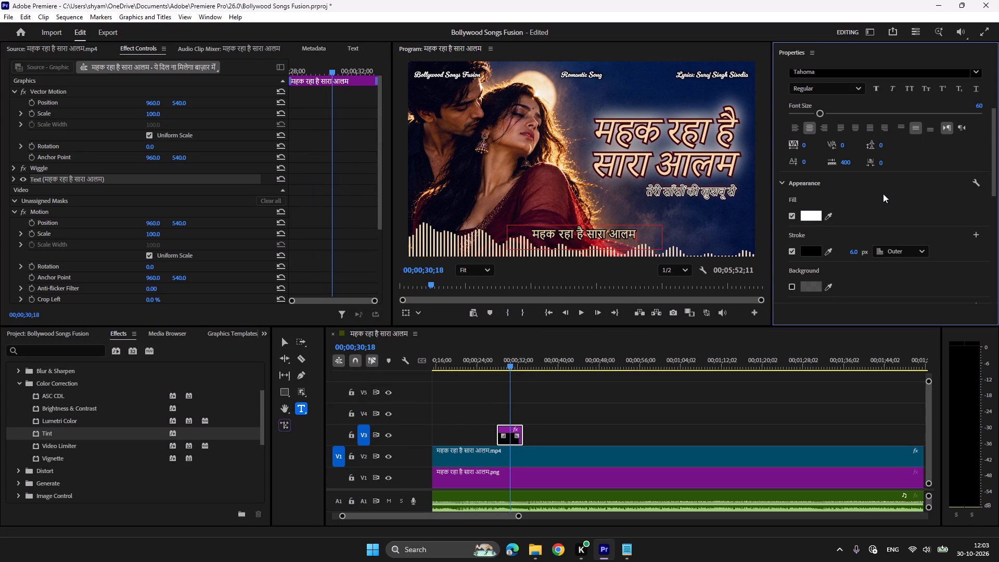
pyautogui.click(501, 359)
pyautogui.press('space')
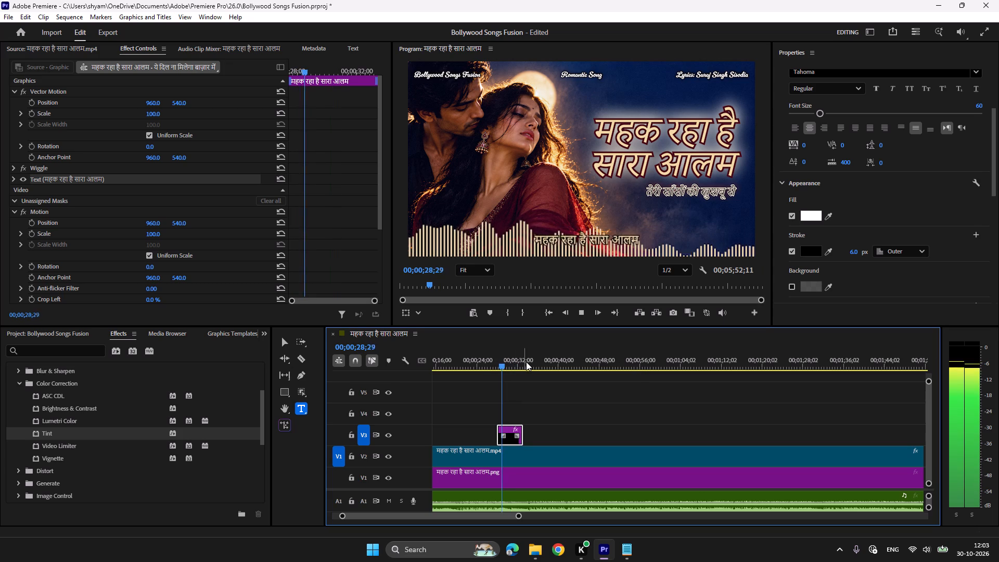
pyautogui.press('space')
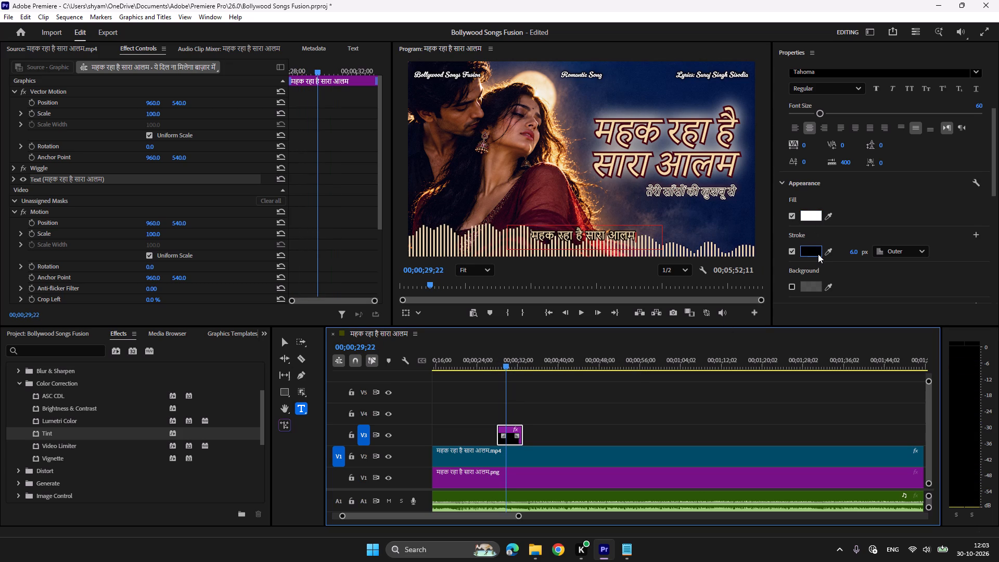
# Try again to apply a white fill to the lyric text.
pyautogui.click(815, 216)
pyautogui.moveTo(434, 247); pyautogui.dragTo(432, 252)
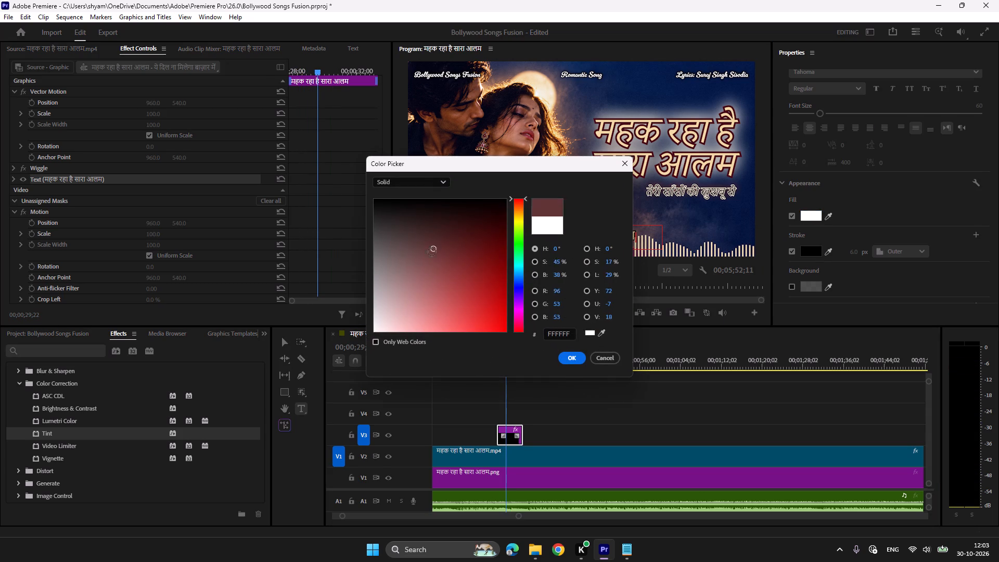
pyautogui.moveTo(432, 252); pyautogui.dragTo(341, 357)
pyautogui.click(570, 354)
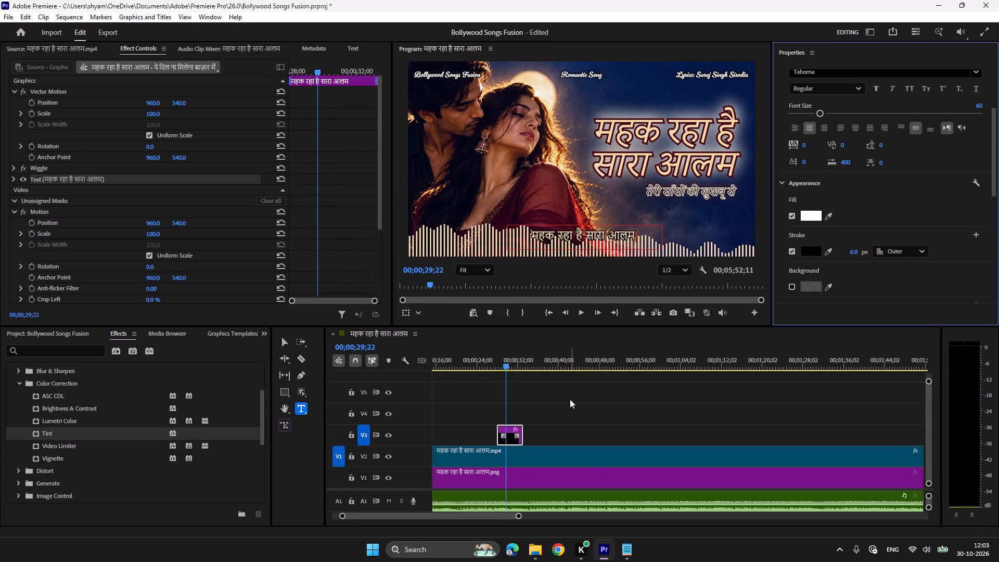
# Reselect the V3 clip's lyric text layer, set its fill to white (FFFFFF), and play on to 00;00;42;08.
pyautogui.click(511, 405)
pyautogui.click(514, 434)
pyautogui.click(511, 440)
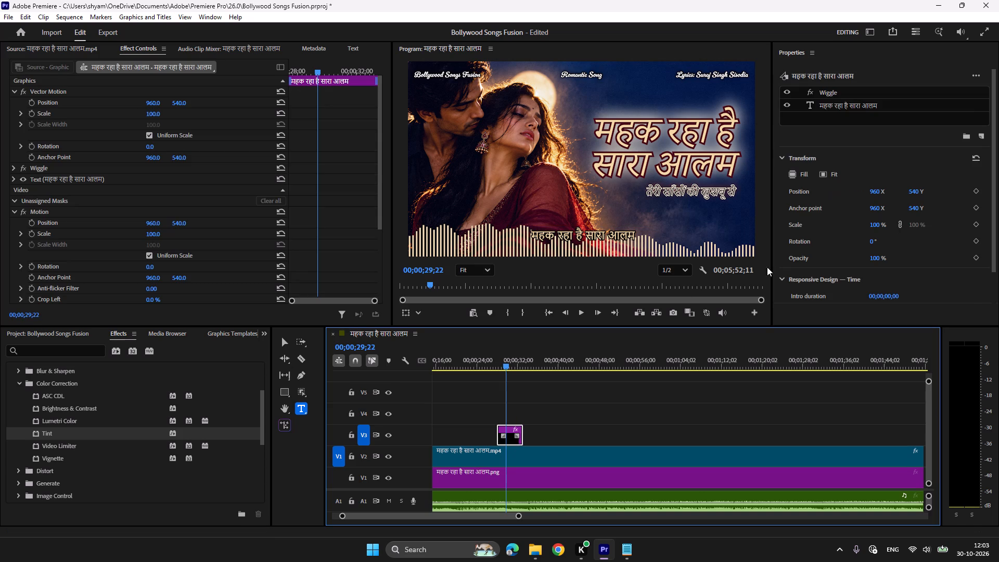
pyautogui.click(842, 103)
pyautogui.scroll(-4, 962, 264)
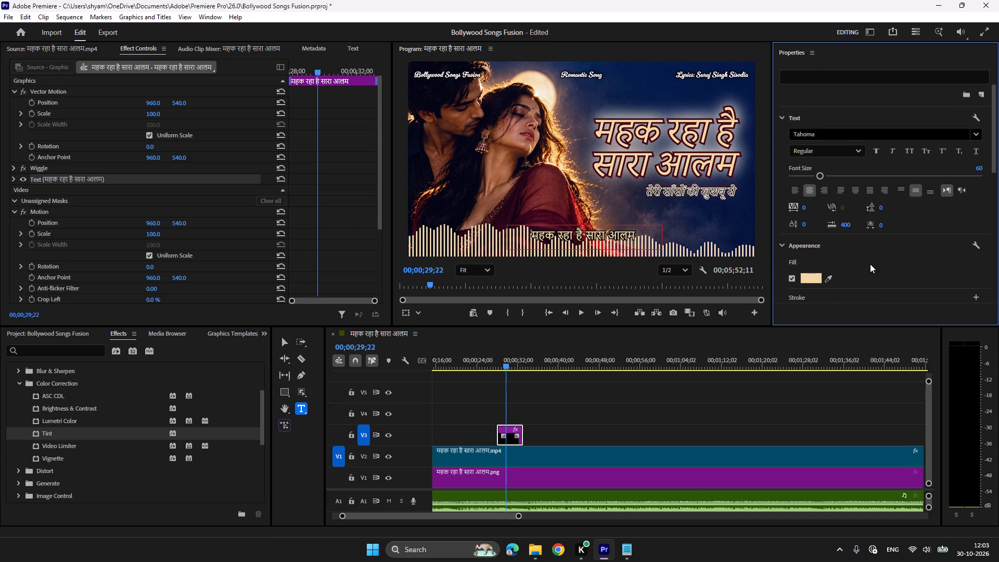
pyautogui.click(806, 278)
pyautogui.moveTo(442, 269); pyautogui.dragTo(329, 347)
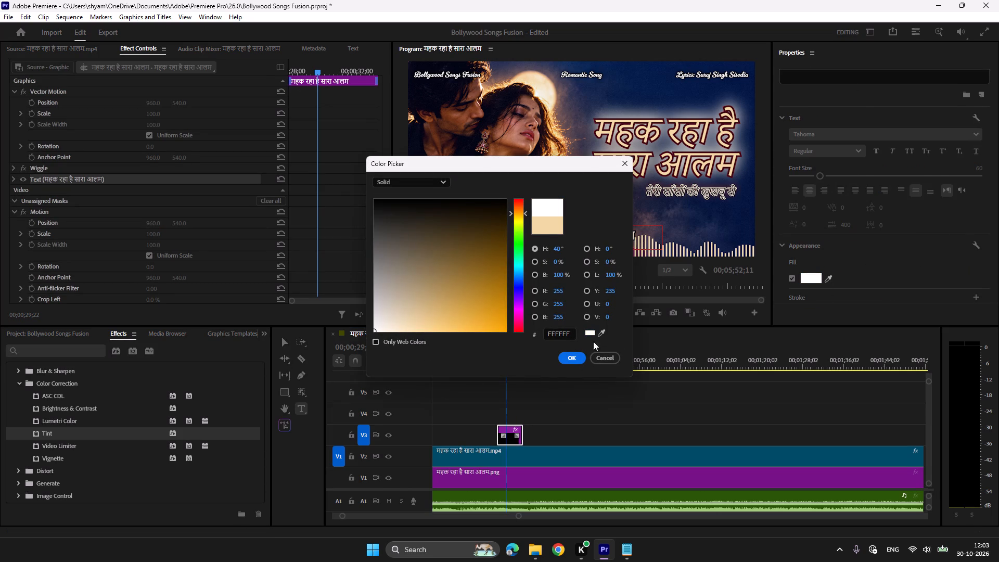
pyautogui.click(577, 355)
pyautogui.press('space')
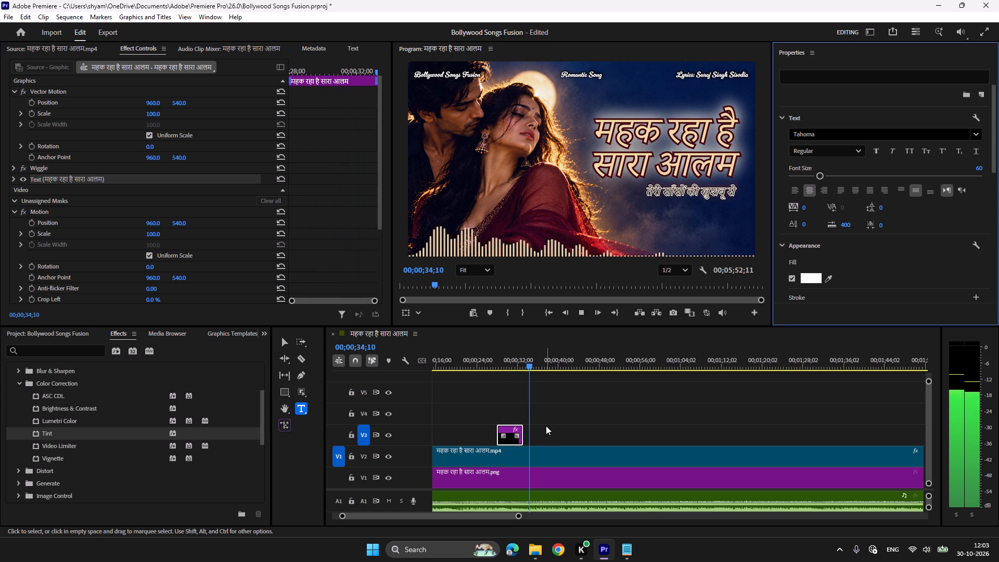
pyautogui.press('space')
pyautogui.press('space')
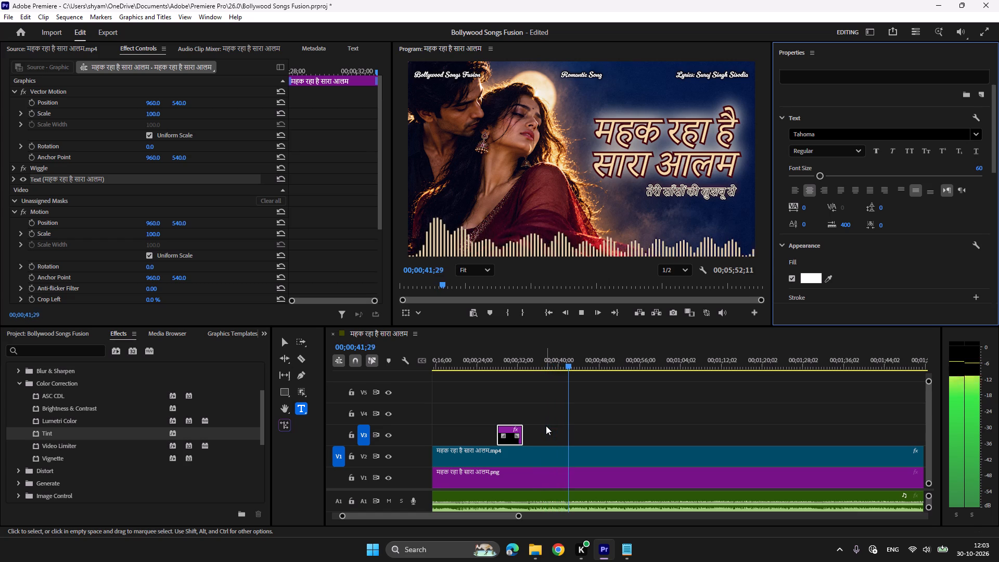
pyautogui.press('space')
pyautogui.press('space')
pyautogui.press('space')
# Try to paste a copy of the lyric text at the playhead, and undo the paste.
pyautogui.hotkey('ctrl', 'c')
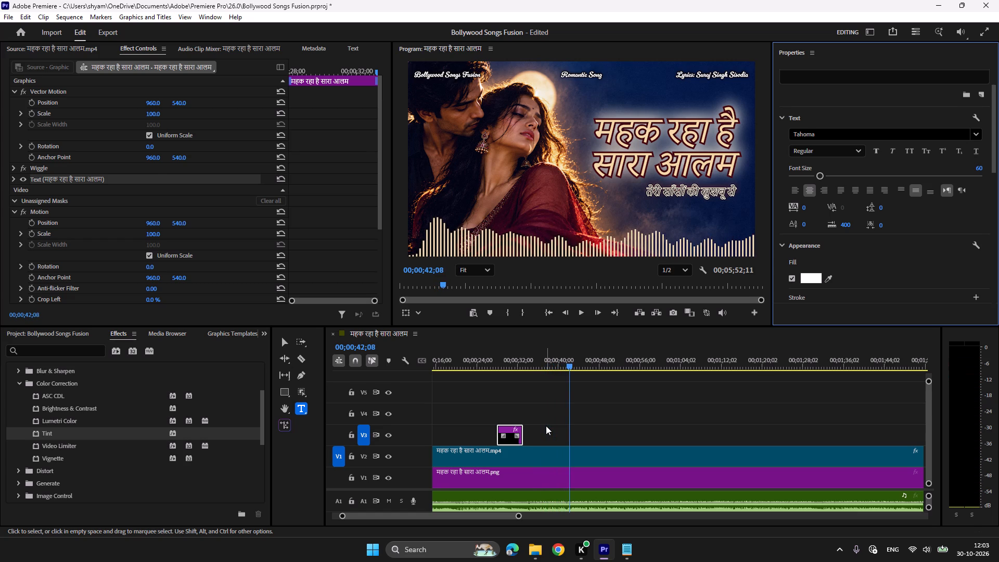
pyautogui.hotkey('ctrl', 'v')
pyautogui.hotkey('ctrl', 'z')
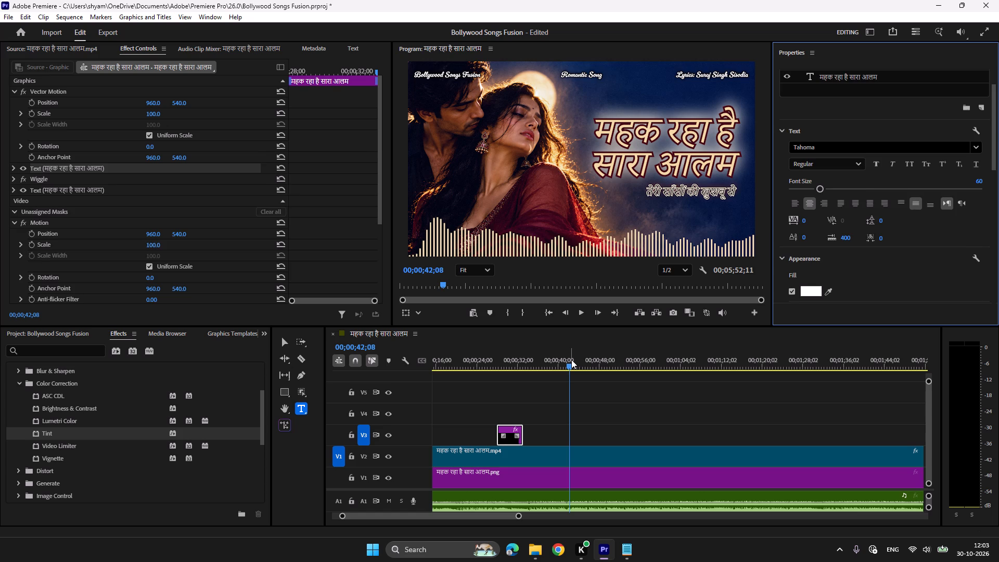
# Duplicate the whole V3 lyric clip at 00;00;42;08 and play the sequence from just before the copy.
pyautogui.click(539, 430)
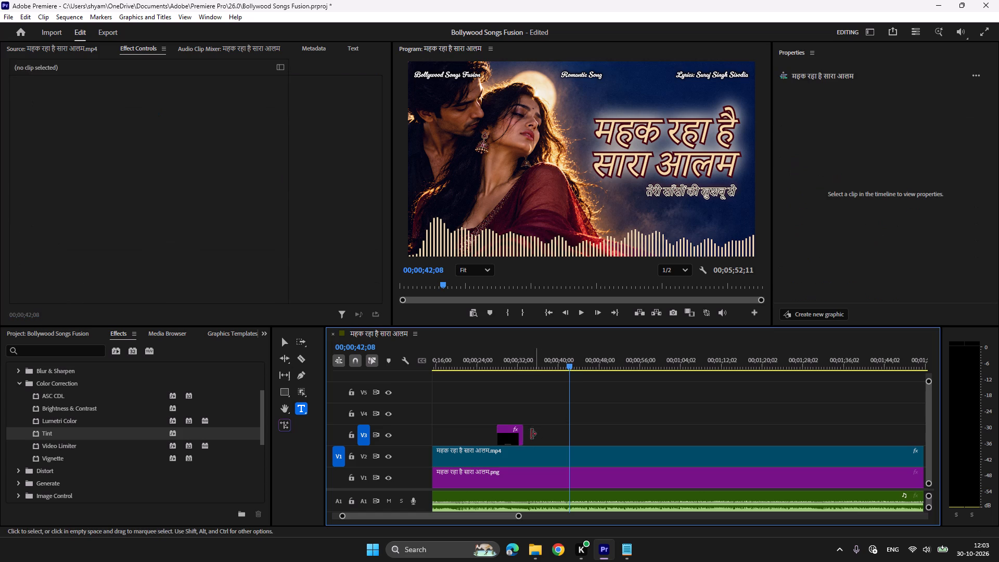
pyautogui.click(508, 439)
pyautogui.hotkey('ctrl', 'c')
pyautogui.hotkey('ctrl', 'v')
pyautogui.click(560, 359)
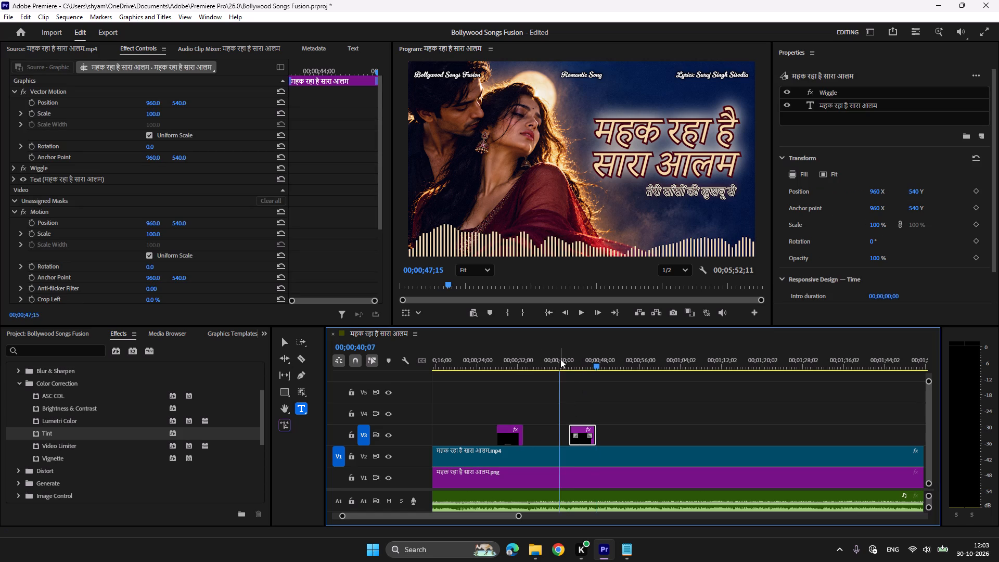
pyautogui.press('space')
pyautogui.scroll(-4, 605, 398)
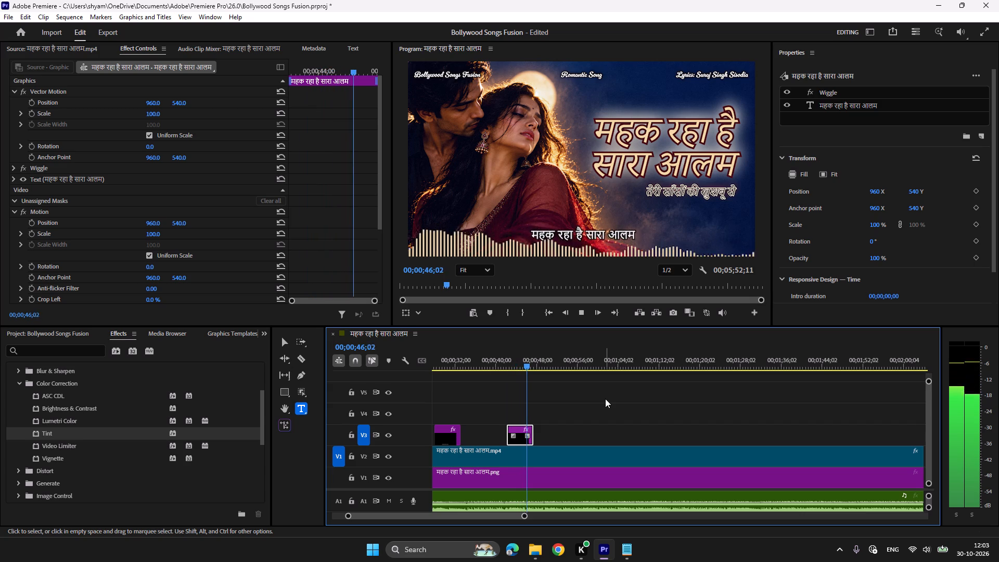
# Duplicate the V3 lyric clip just after 00;00;46;02, change the copy's text to तेरी साँसों की खुशबू से from the lyrics file, and play it.
pyautogui.press('space')
pyautogui.hotkey('ctrl', 'c')
pyautogui.hotkey('ctrl', 'v')
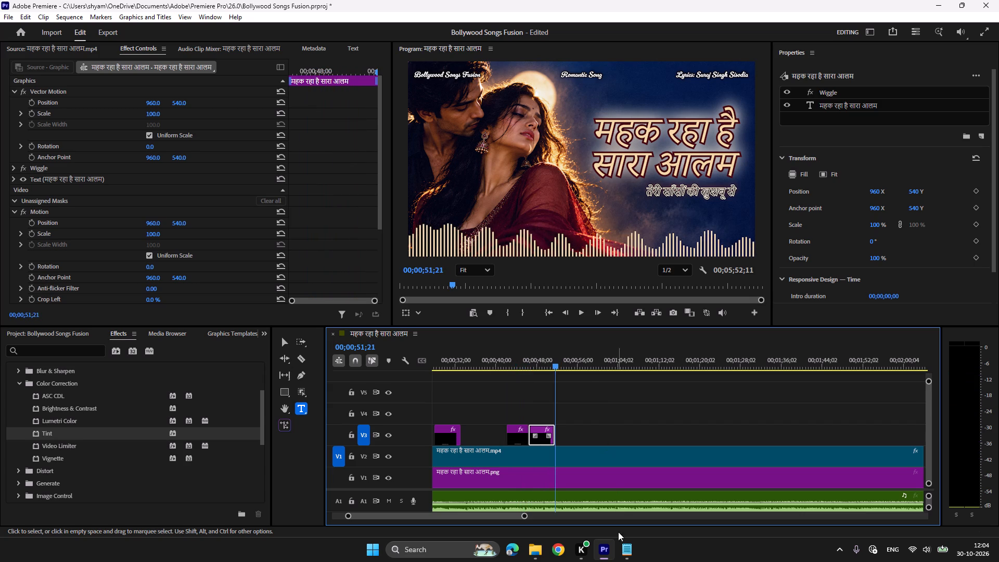
pyautogui.click(624, 548)
pyautogui.moveTo(594, 183); pyautogui.dragTo(504, 183)
pyautogui.hotkey('ctrl', 'c')
pyautogui.click(611, 560)
pyautogui.click(546, 363)
pyautogui.click(575, 236)
pyautogui.hotkey('ctrl', 'a')
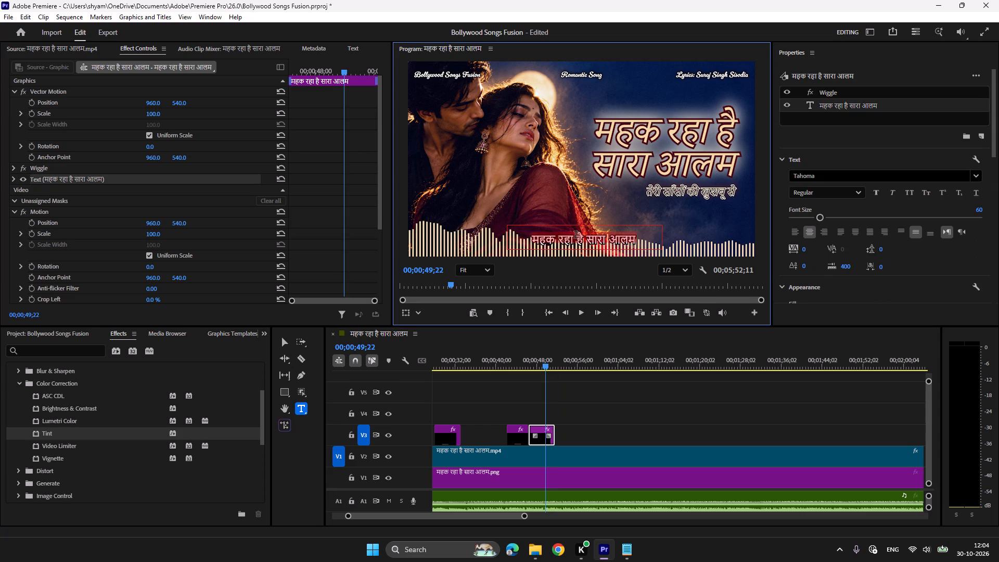
pyautogui.hotkey('ctrl', 'v')
pyautogui.click(530, 357)
pyautogui.press('space')
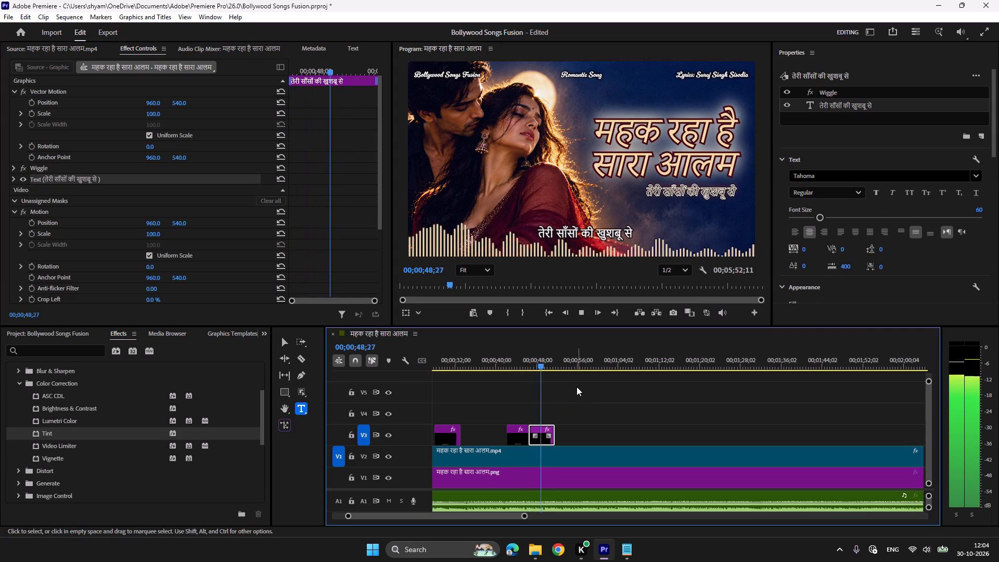
pyautogui.press('space')
# Delete the Tint effect from the waveform clip on V2 and play the sequence briefly.
pyautogui.click(588, 457)
pyautogui.scroll(-2, 140, 273)
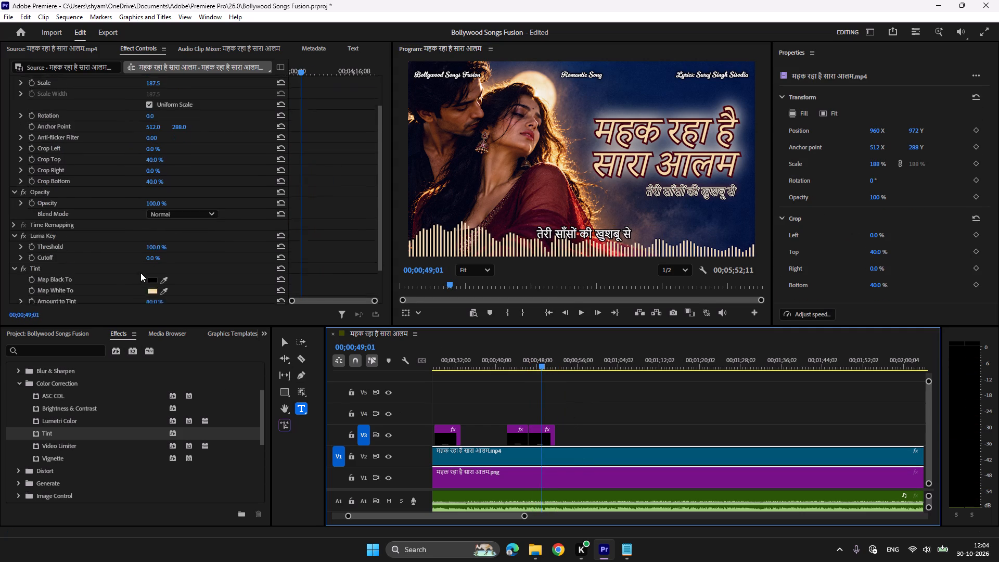
pyautogui.scroll(-6, 140, 273)
pyautogui.click(31, 230)
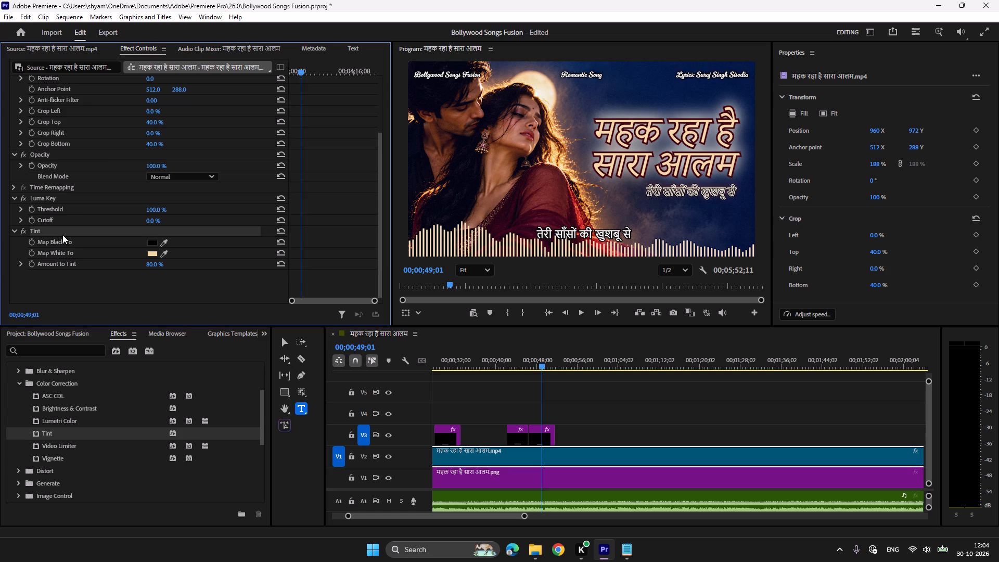
pyautogui.press('Delete')
pyautogui.press('space')
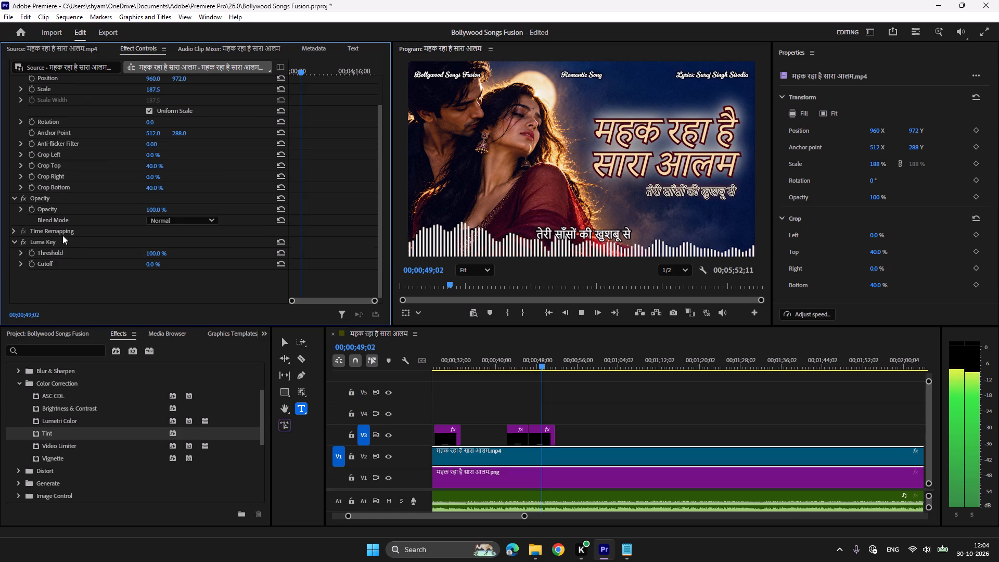
pyautogui.press('space')
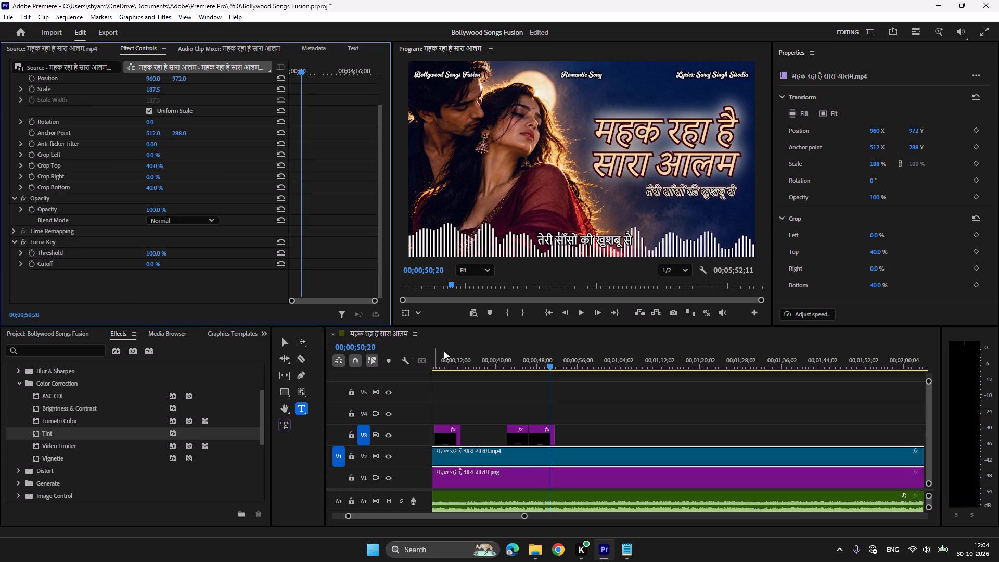
# Replay the second lyric line and stop playback at 00;00;50;04.
pyautogui.click(540, 366)
pyautogui.press('space')
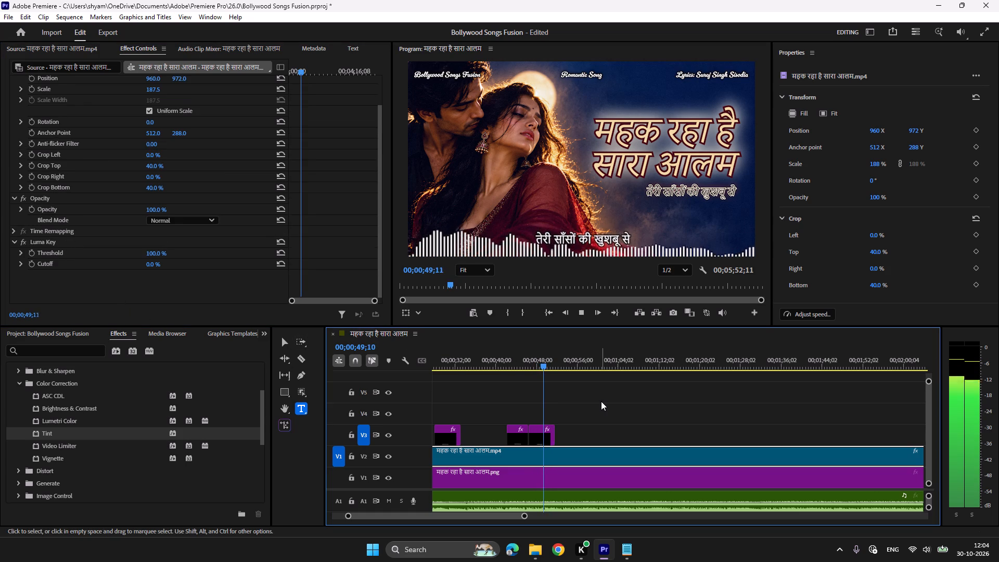
pyautogui.press('space')
pyautogui.press('space')
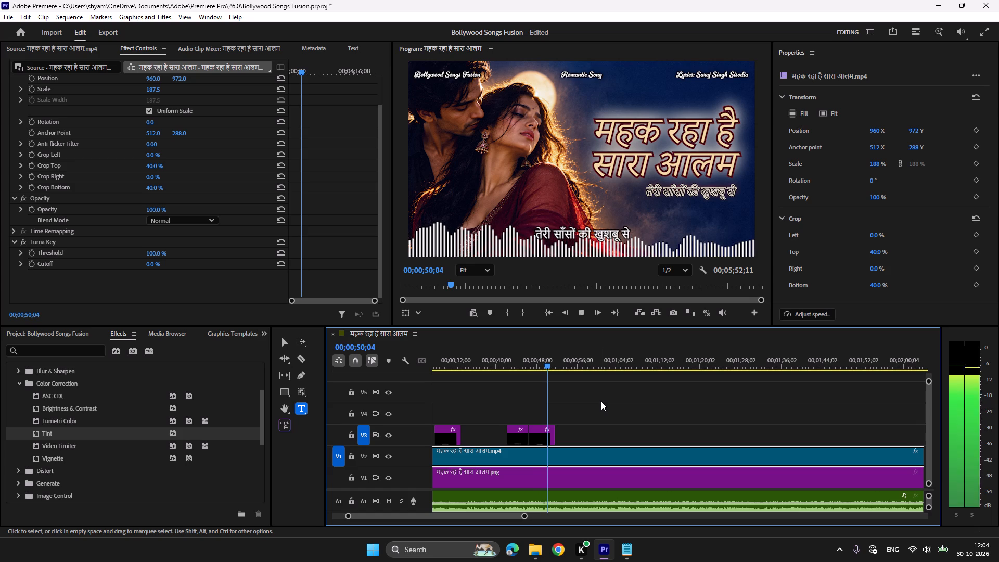
pyautogui.press('space')
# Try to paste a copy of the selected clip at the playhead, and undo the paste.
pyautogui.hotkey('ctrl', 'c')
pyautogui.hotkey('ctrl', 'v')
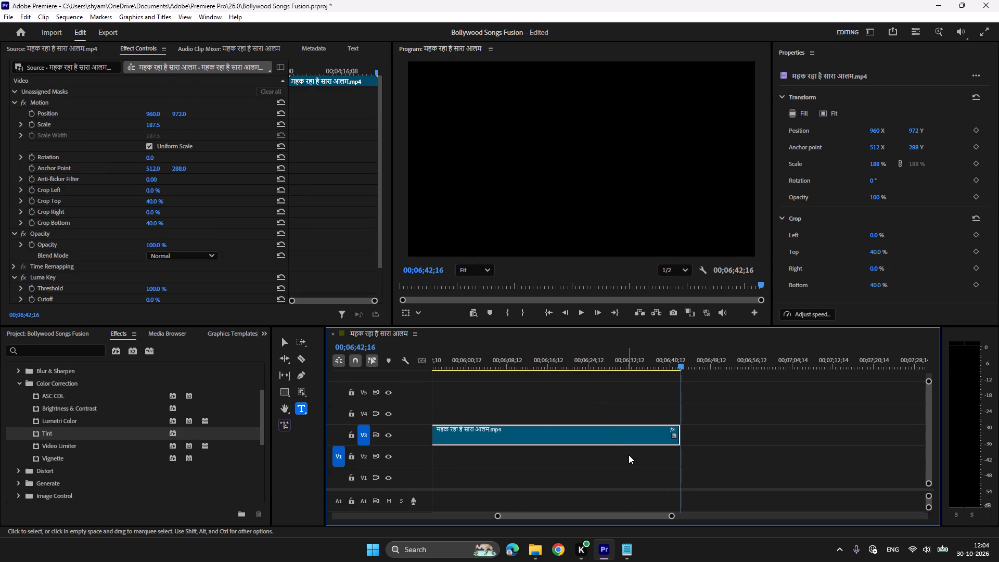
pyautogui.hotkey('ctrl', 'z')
# Duplicate the तेरी साँसों की खुशबू से clip at 00;00;50;04 and replace the copy's text with काली अँधियारी रात हुई from the lyrics file.
pyautogui.click(672, 438)
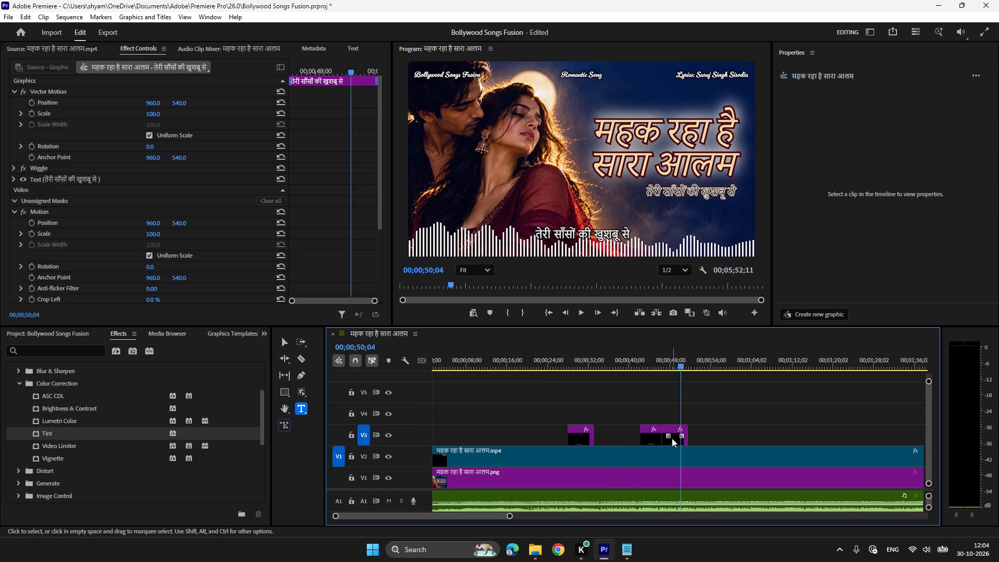
pyautogui.hotkey('ctrl', 'c')
pyautogui.hotkey('ctrl', 'v')
pyautogui.click(626, 543)
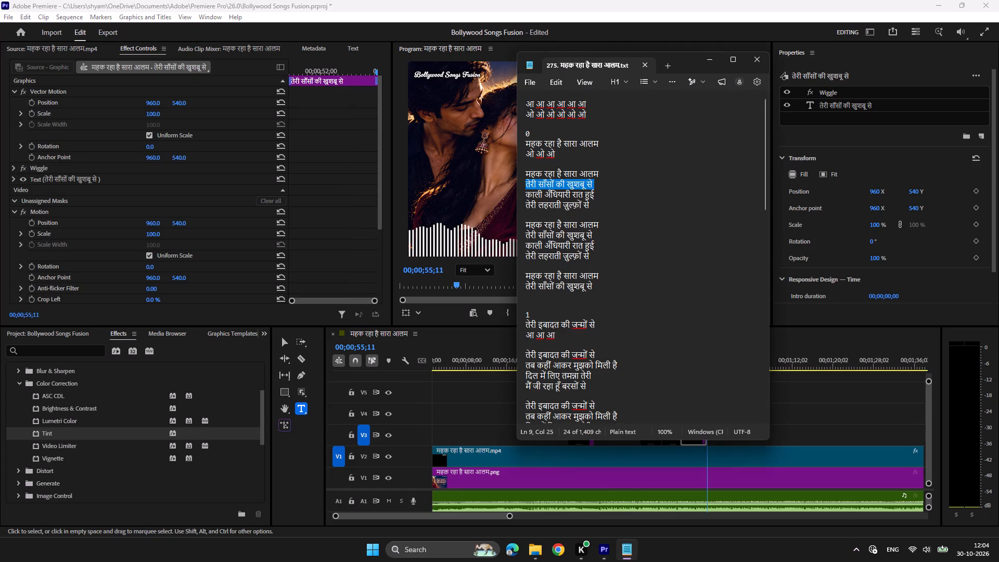
pyautogui.moveTo(598, 242); pyautogui.dragTo(509, 246)
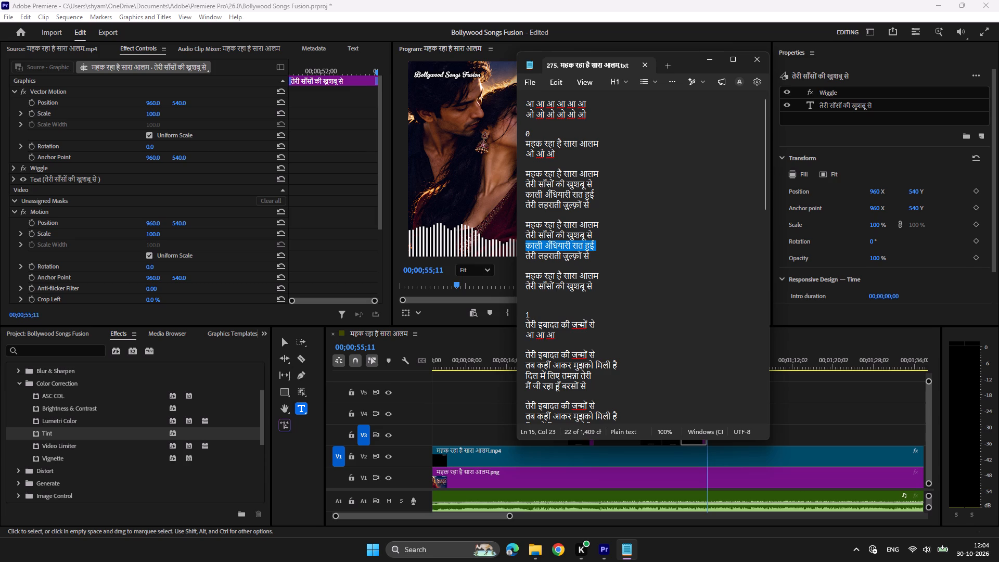
pyautogui.hotkey('ctrl', 'c')
pyautogui.click(611, 553)
pyautogui.click(695, 355)
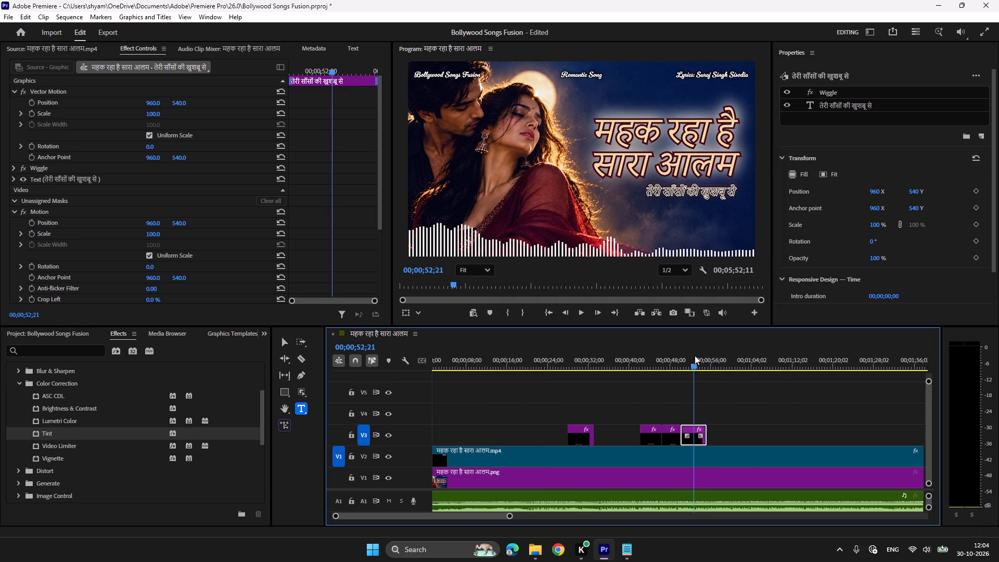
pyautogui.click(588, 237)
pyautogui.hotkey('ctrl', 'a')
pyautogui.hotkey('ctrl', 'v')
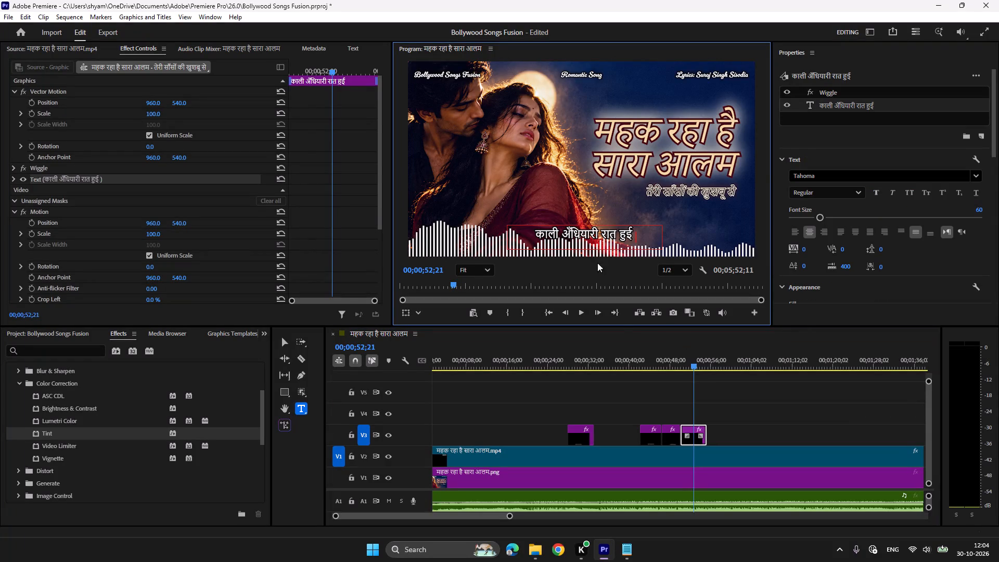
# Play to 00;00;53;23, duplicate the lyric clip there, and replace the copy's text with तेरी लहराती ज़ुल्फ़ों से from the lyrics file.
pyautogui.click(678, 363)
pyautogui.press('space')
pyautogui.scroll(-11, 678, 364)
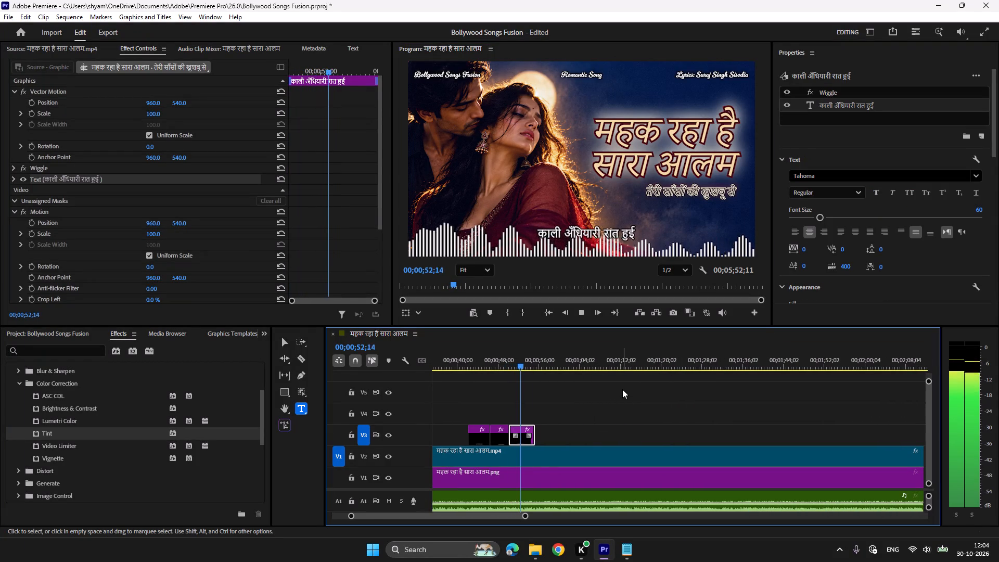
pyautogui.press('space')
pyautogui.hotkey('ctrl', 'c')
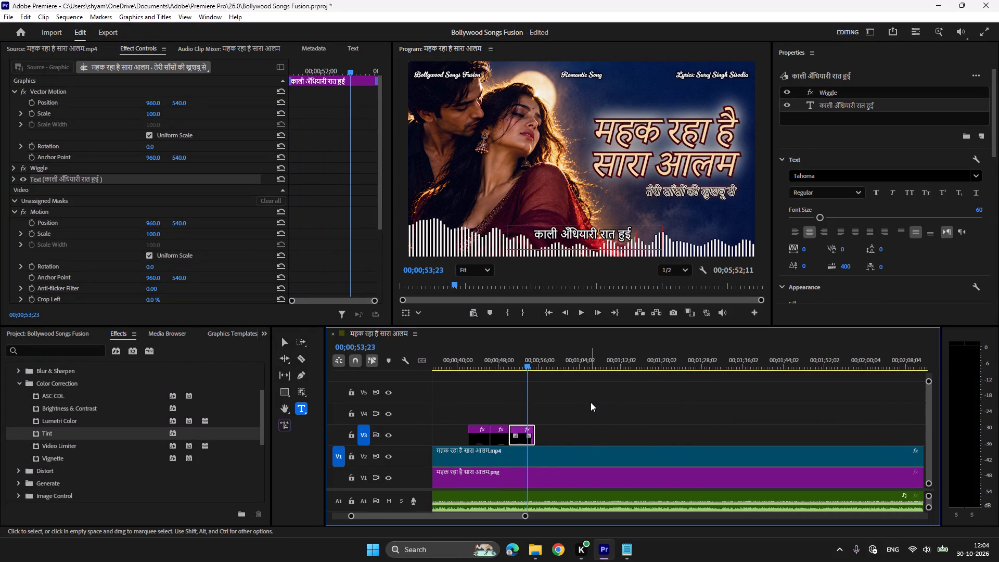
pyautogui.hotkey('ctrl', 'v')
pyautogui.click(624, 540)
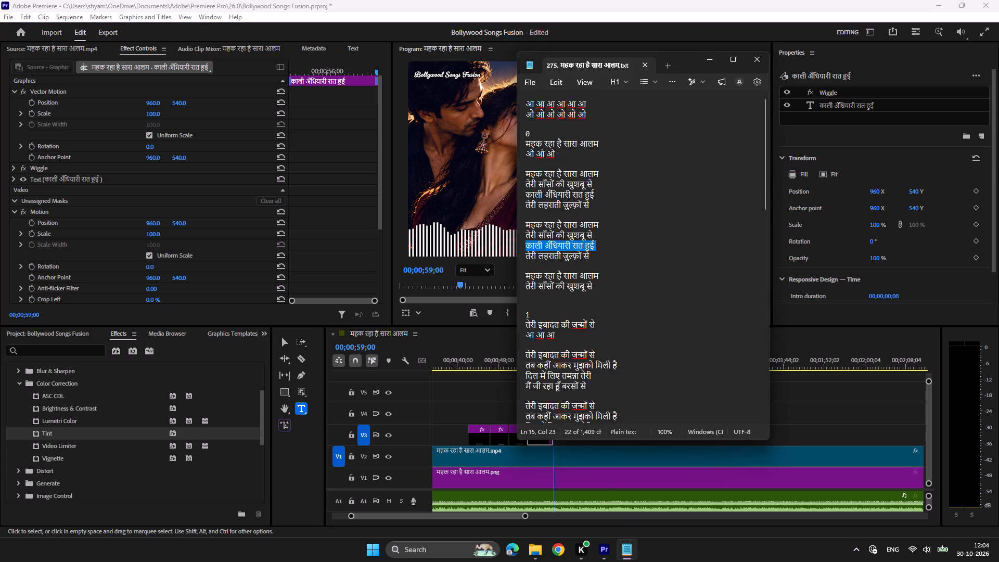
pyautogui.moveTo(591, 253); pyautogui.dragTo(516, 253)
pyautogui.hotkey('ctrl', 'c')
pyautogui.click(605, 548)
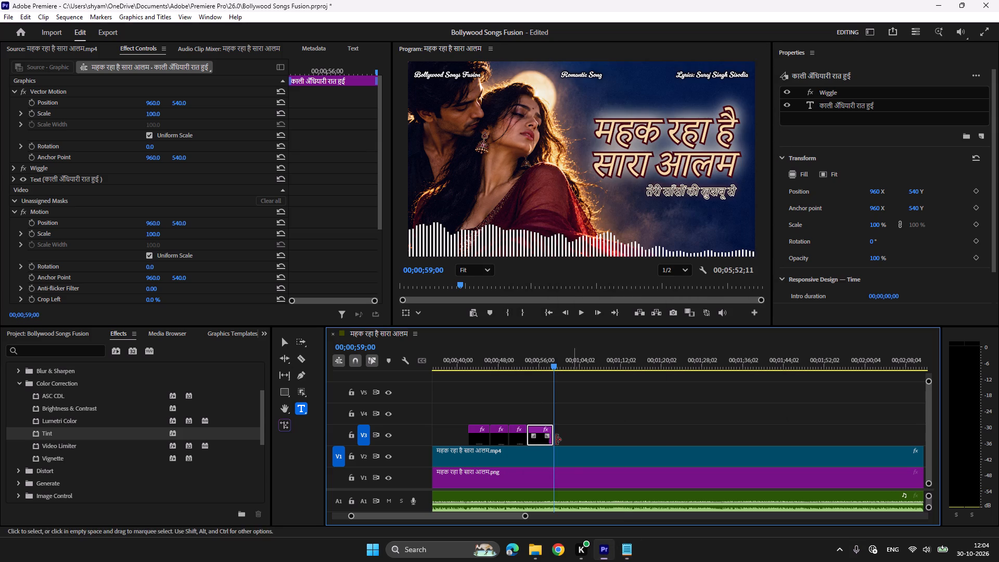
pyautogui.click(535, 366)
pyautogui.click(588, 236)
pyautogui.hotkey('ctrl', 'a')
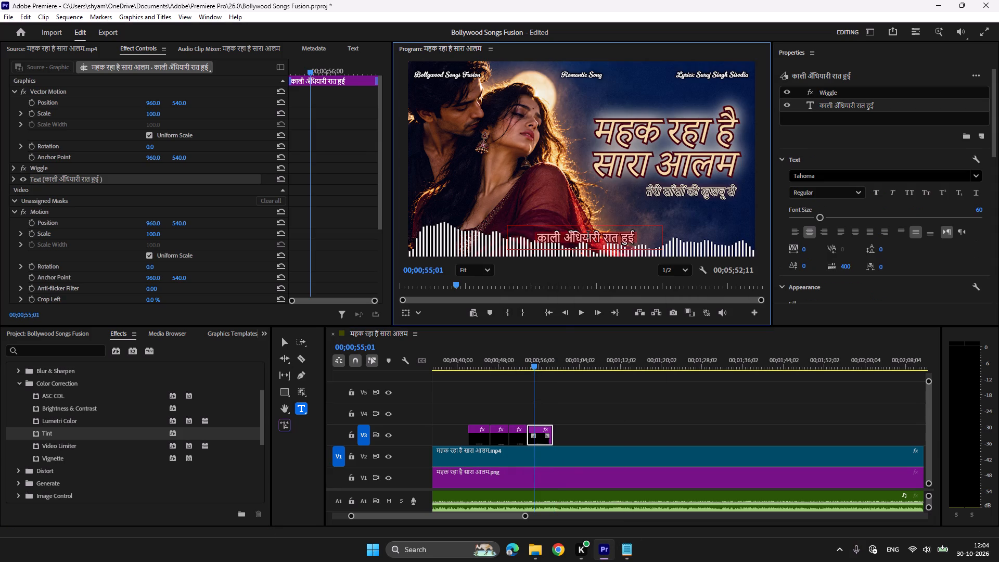
pyautogui.hotkey('ctrl', 'v')
# Play the fourth lyric line to 00;00;56;23 and duplicate the four consecutive lyric clips on V3 there.
pyautogui.click(523, 359)
pyautogui.press('space')
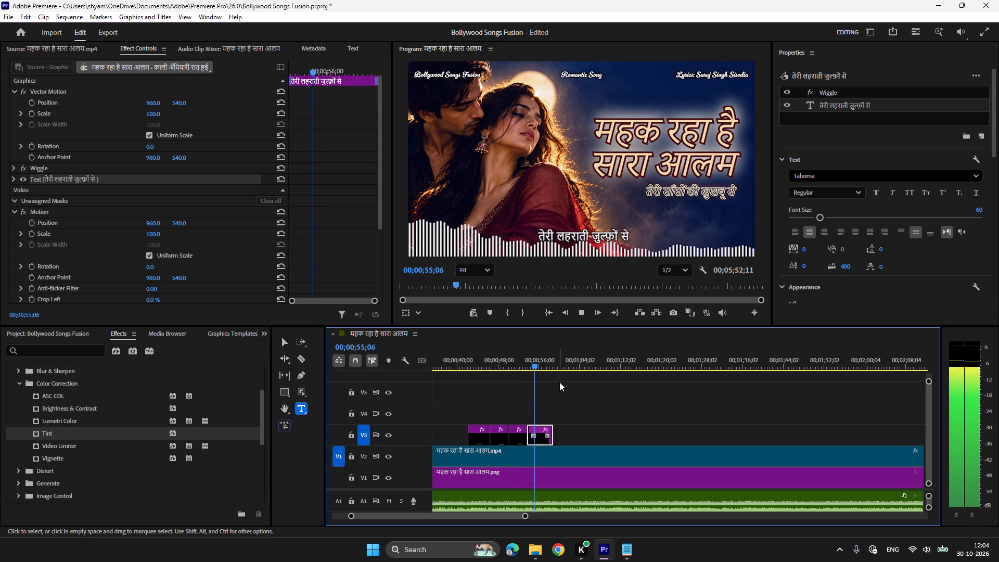
pyautogui.press('space')
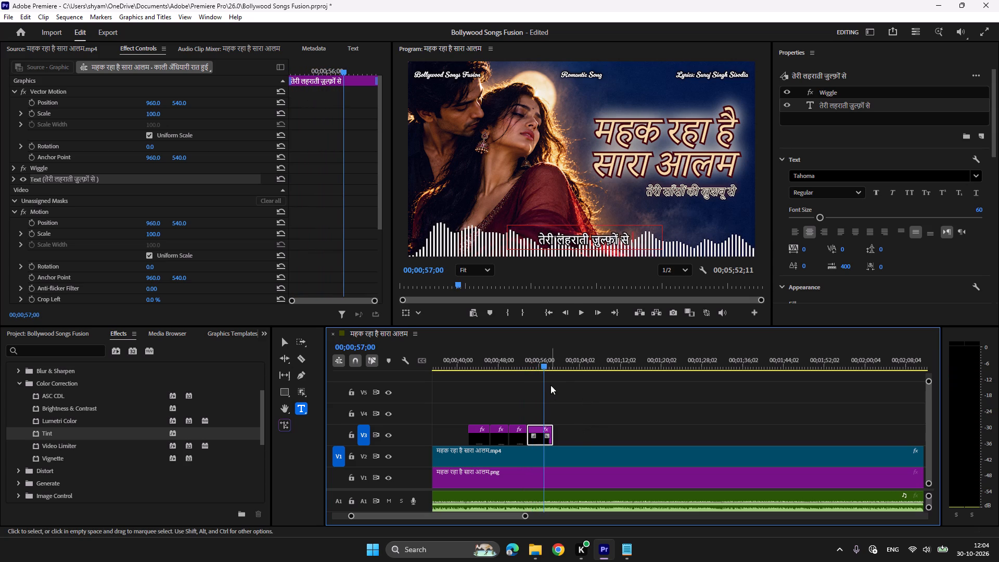
pyautogui.click(535, 357)
pyautogui.press('space')
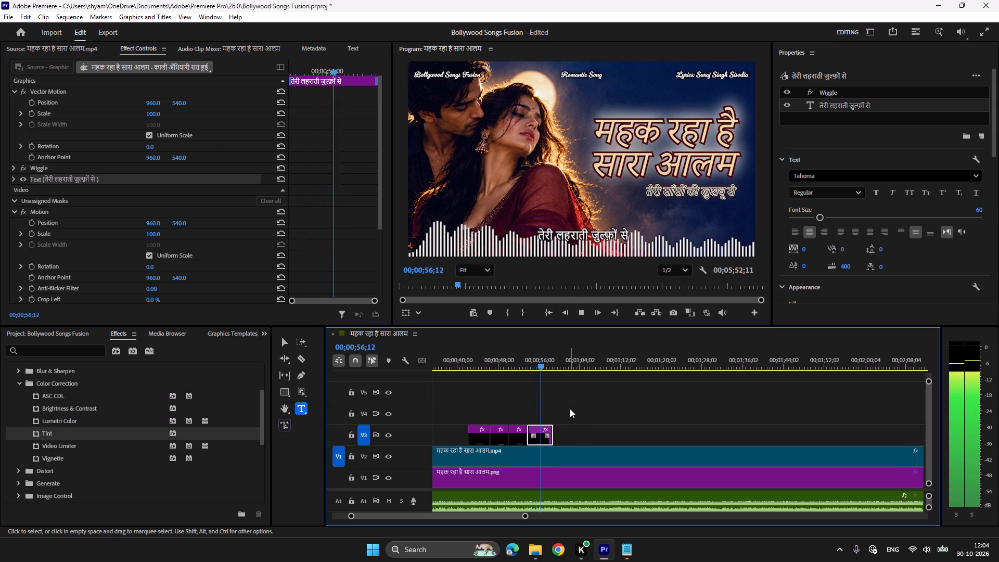
pyautogui.press('space')
pyautogui.moveTo(461, 403); pyautogui.dragTo(532, 430)
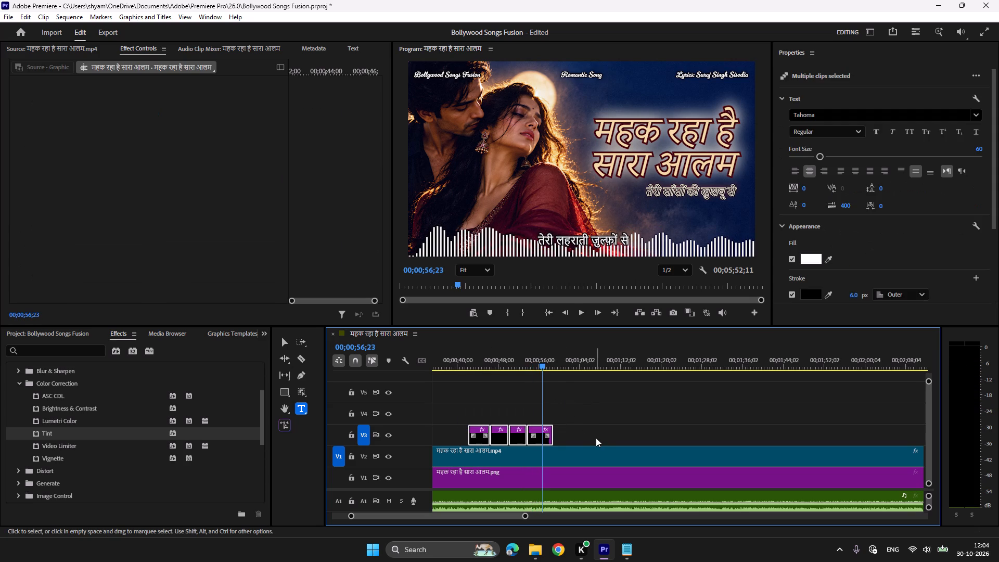
pyautogui.hotkey('ctrl', 'c')
pyautogui.hotkey('ctrl', 'v')
# Play to 00;01;11;03, check the lyrics file, and duplicate the महक रहा है सारा आलम and तेरी साँसों की खुशबू से clips there.
pyautogui.click(541, 362)
pyautogui.press('space')
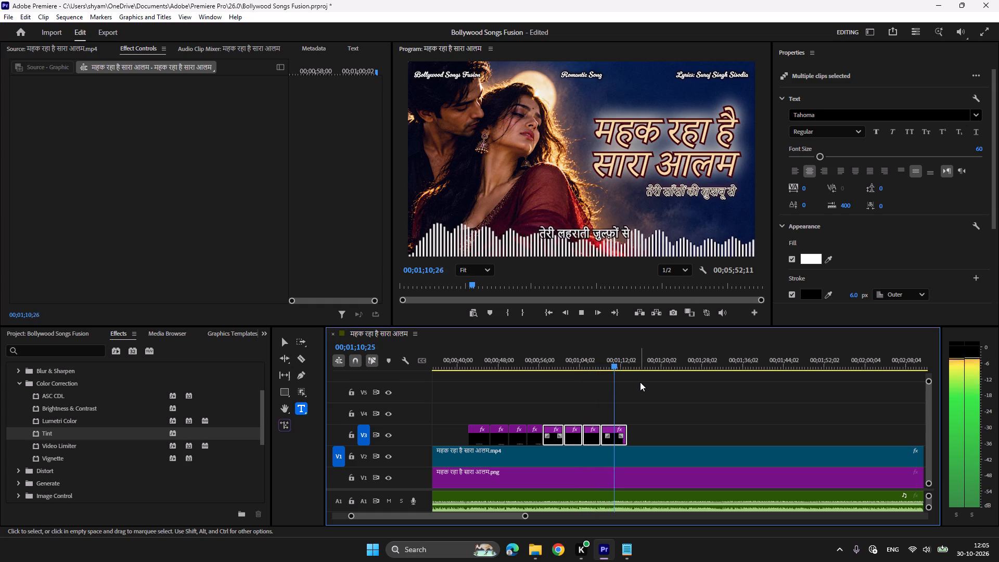
pyautogui.press('space')
pyautogui.click(613, 364)
pyautogui.press('space')
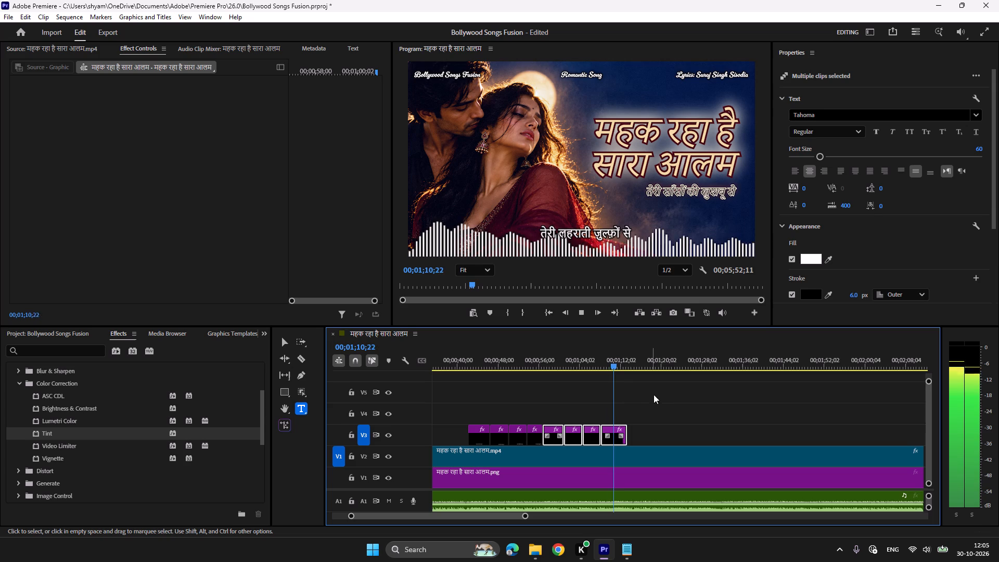
pyautogui.press('space')
pyautogui.click(672, 418)
pyautogui.click(627, 549)
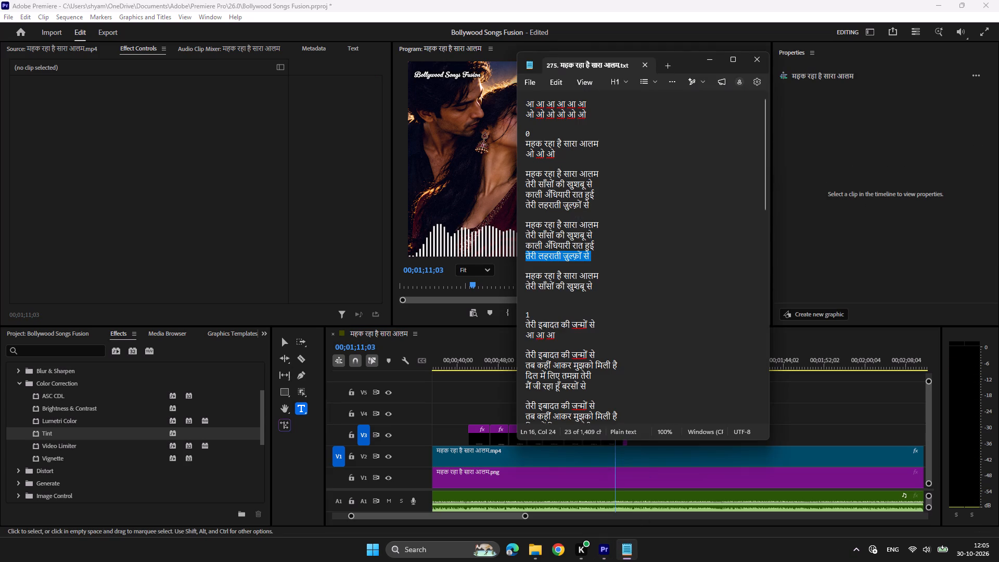
pyautogui.click(606, 548)
pyautogui.moveTo(460, 411); pyautogui.dragTo(467, 416)
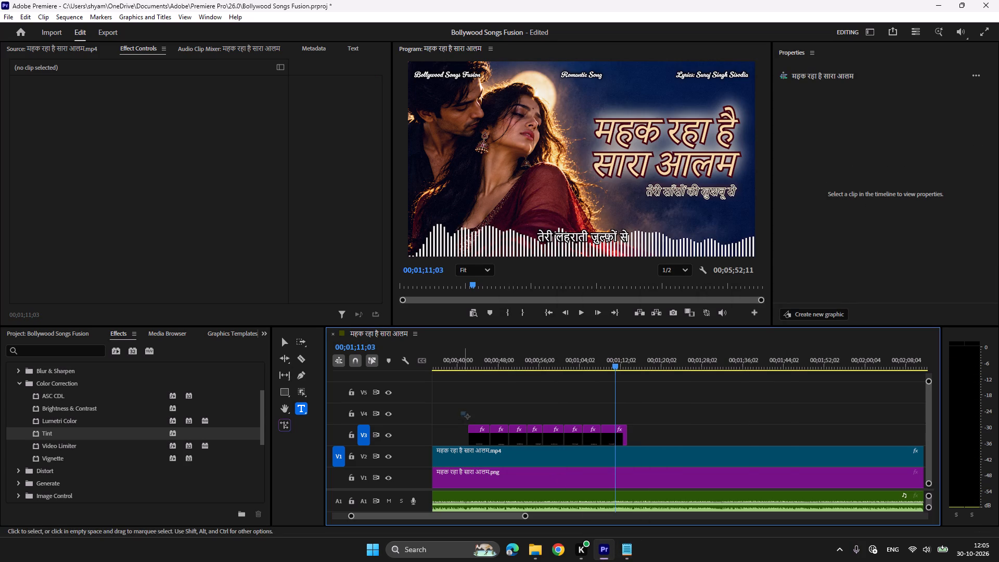
pyautogui.moveTo(467, 416); pyautogui.dragTo(495, 431)
pyautogui.hotkey('ctrl', 'c')
pyautogui.hotkey('ctrl', 'v')
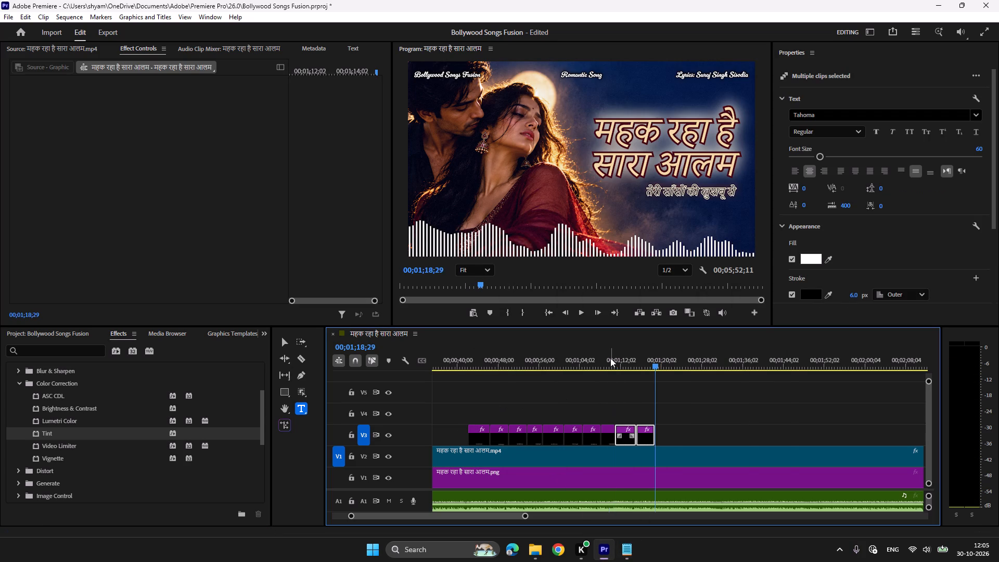
# Play on to 00;01;46;25 and paste a copy of the second-to-last lyric clip, महक रहा है सारा आलम, there on V3.
pyautogui.click(610, 358)
pyautogui.press('space')
pyautogui.scroll(-3, 642, 391)
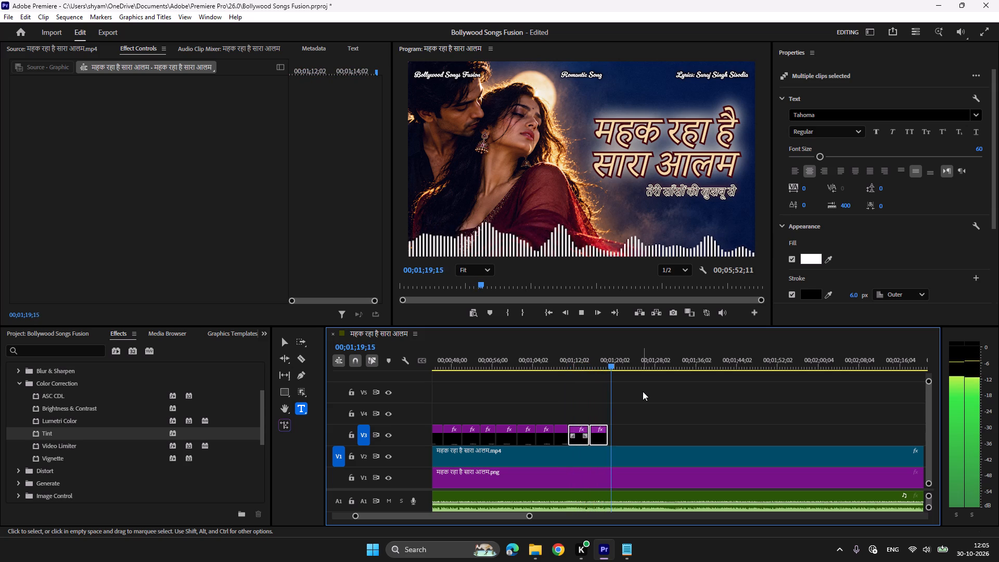
pyautogui.scroll(-3, 643, 391)
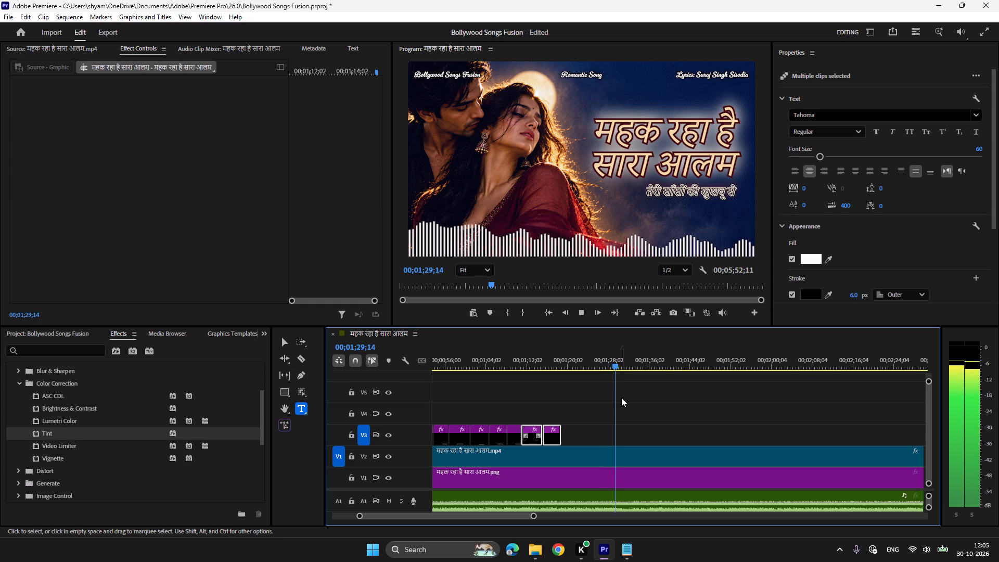
pyautogui.click(587, 401)
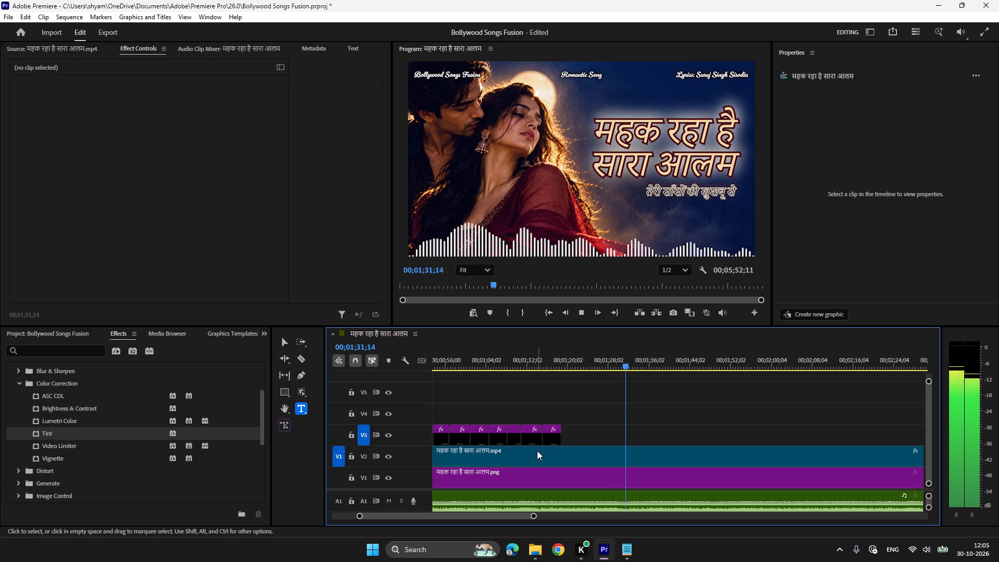
pyautogui.click(532, 442)
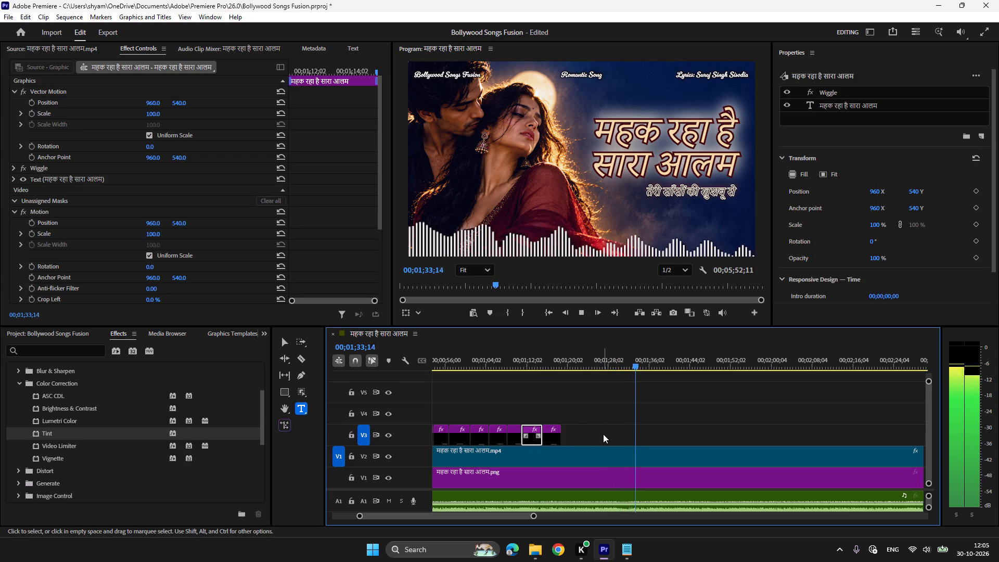
pyautogui.hotkey('ctrl', 'c')
pyautogui.scroll(-5, 603, 434)
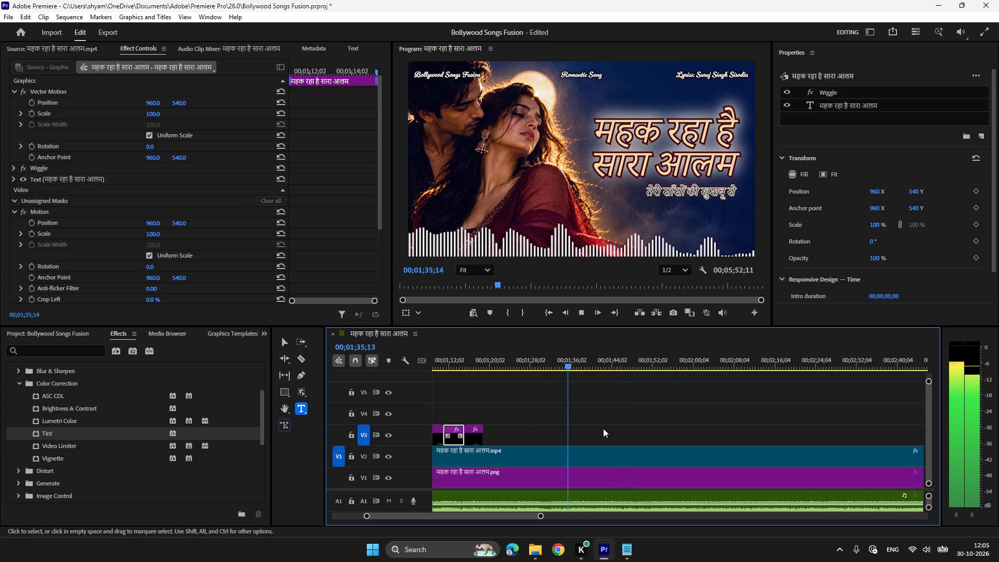
pyautogui.scroll(-2, 608, 423)
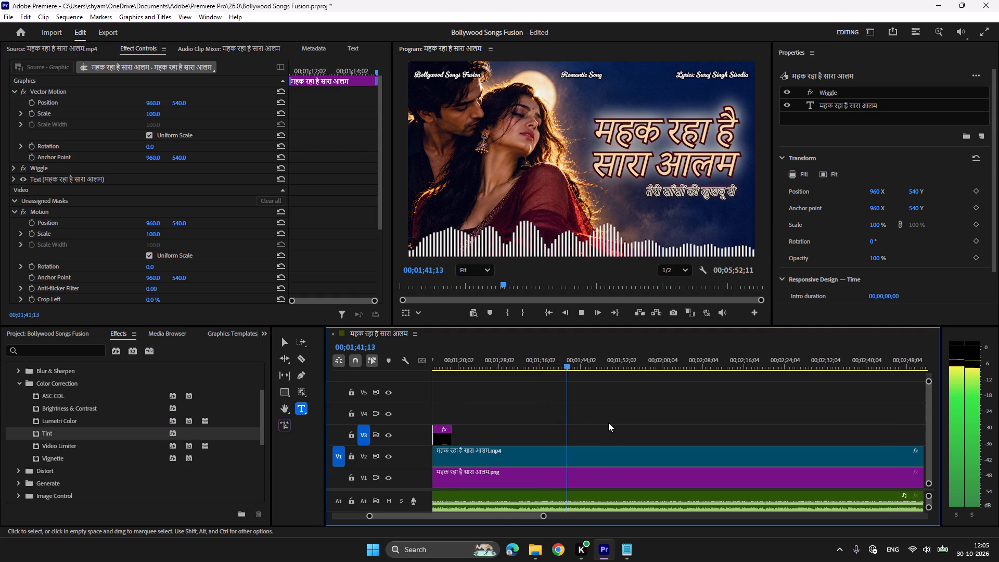
pyautogui.scroll(-2, 608, 423)
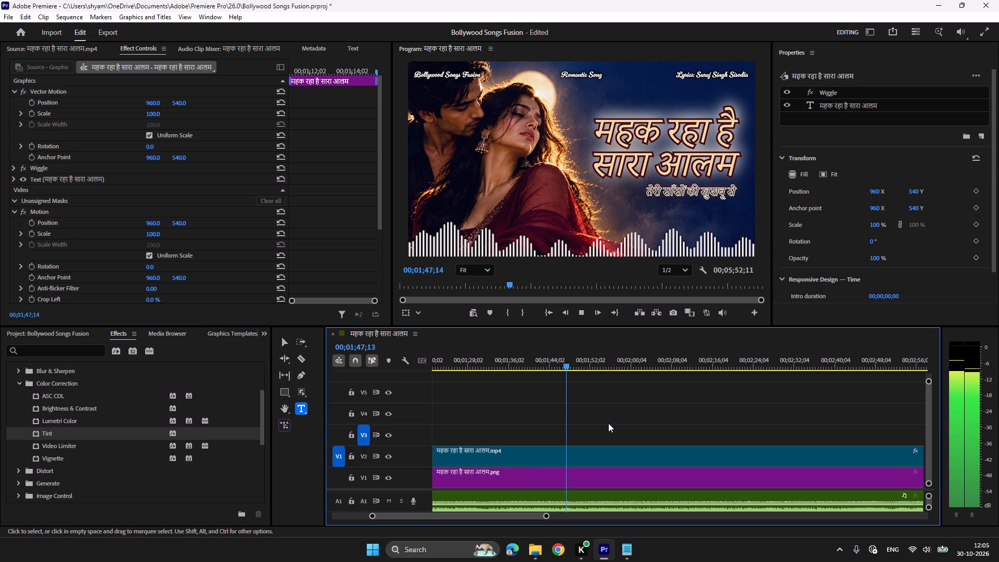
pyautogui.press('space')
pyautogui.click(561, 360)
pyautogui.press('space')
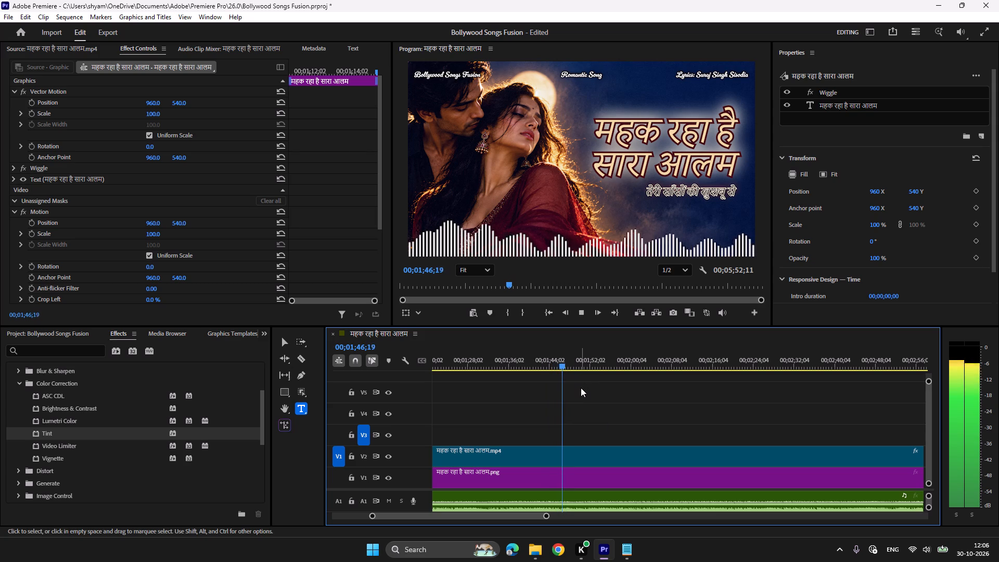
pyautogui.press('space')
pyautogui.click(560, 358)
pyautogui.press('space')
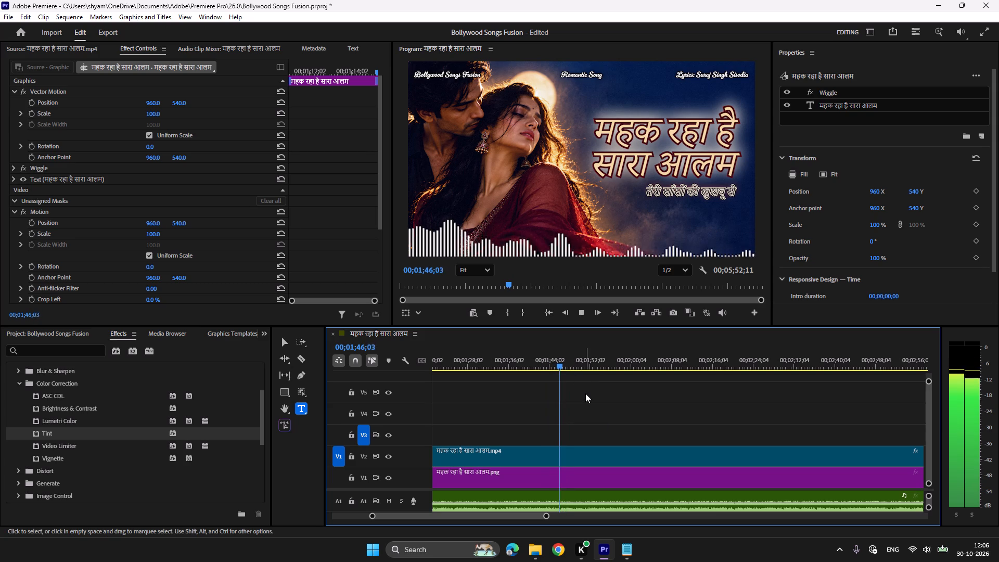
pyautogui.press('space')
pyautogui.press('space')
pyautogui.press('space')
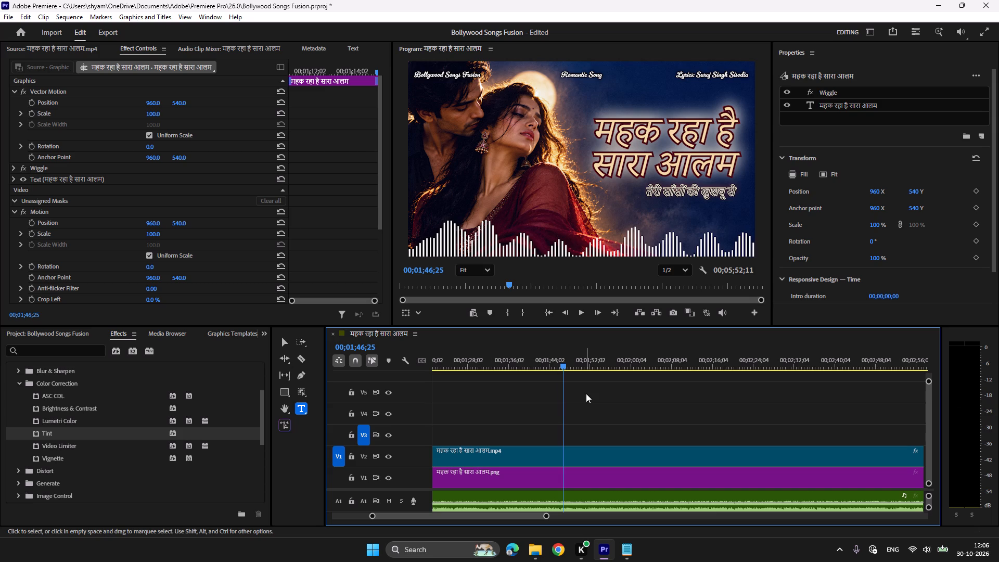
pyautogui.hotkey('ctrl', 'v')
# Replace the text of the clip at 00;01;46;25 with तेरी इबादत की जन्मों से from the lyrics file.
pyautogui.click(625, 548)
pyautogui.scroll(-3, 626, 328)
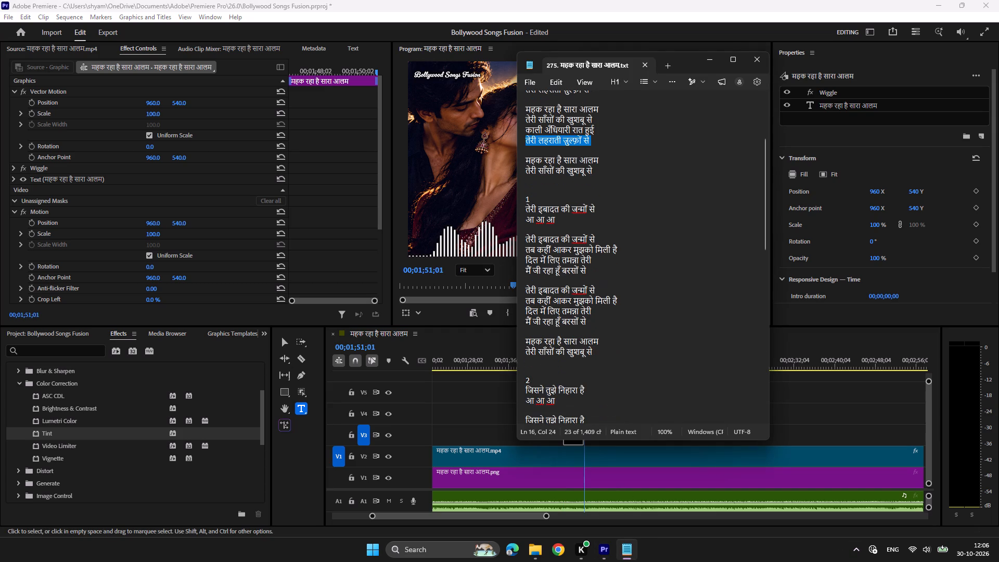
pyautogui.moveTo(598, 239); pyautogui.dragTo(519, 239)
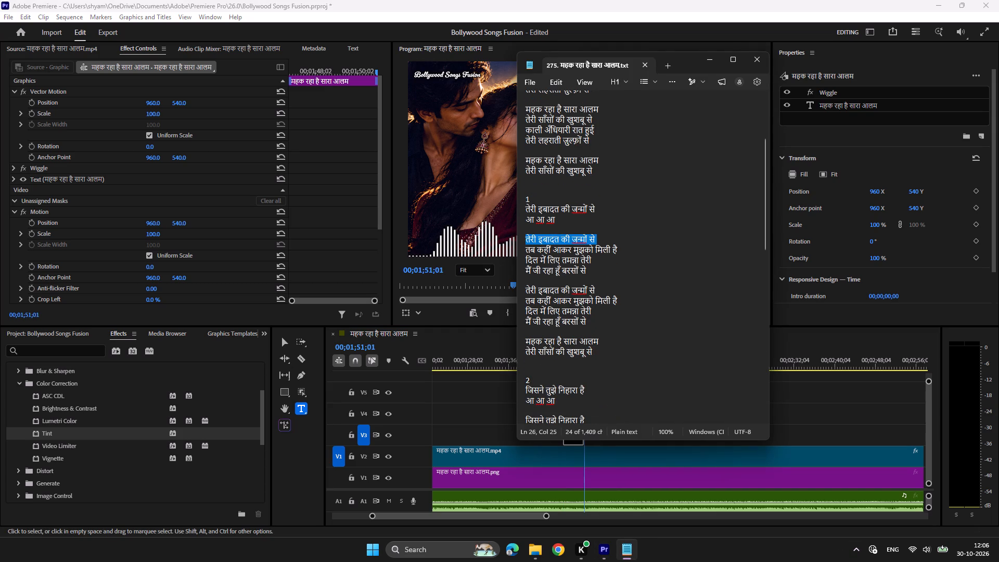
pyautogui.hotkey('ctrl', 'c')
pyautogui.click(604, 551)
pyautogui.click(577, 362)
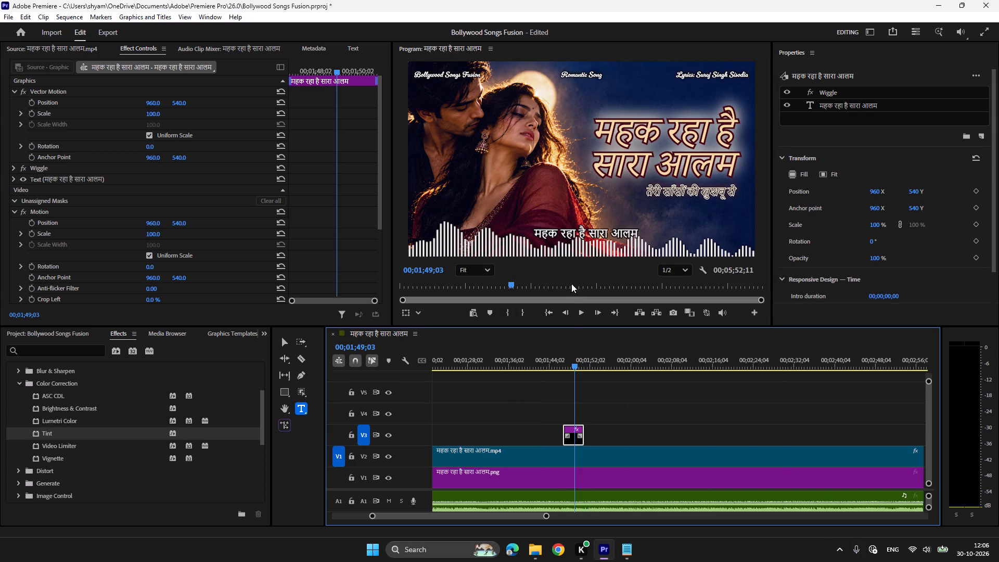
pyautogui.click(586, 233)
pyautogui.hotkey('ctrl', 'a')
pyautogui.hotkey('ctrl', 'v')
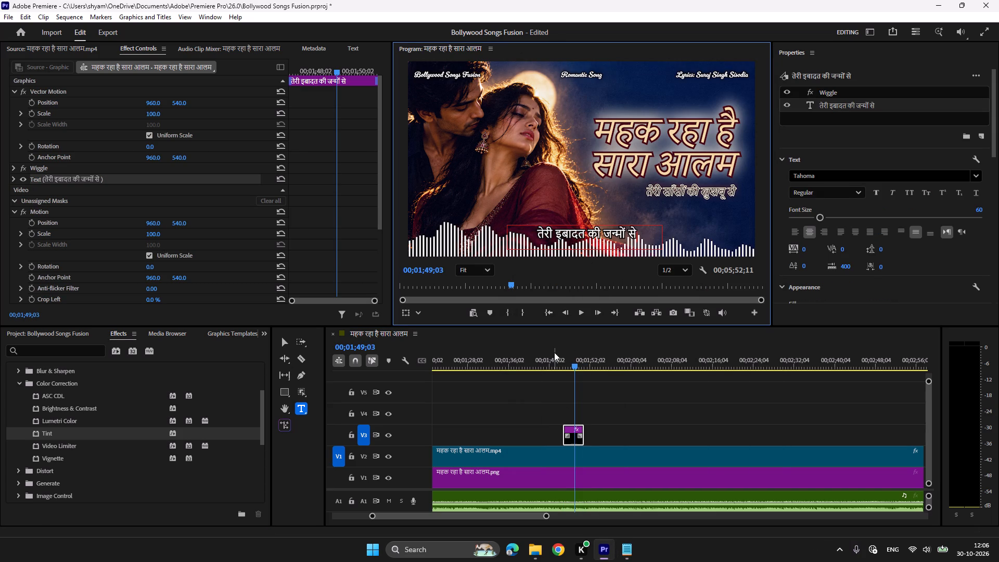
# Play on to find where the line repeats and duplicate the तेरी इबादत की जन्मों से clip at about 00;01;54.
pyautogui.click(561, 358)
pyautogui.press('space')
pyautogui.scroll(-4, 592, 408)
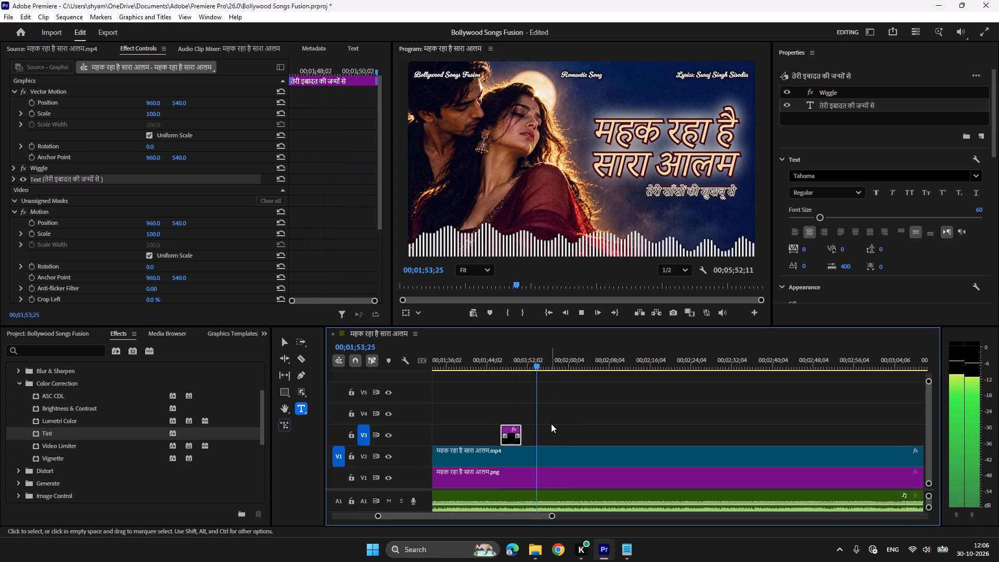
pyautogui.press('space')
pyautogui.click(535, 364)
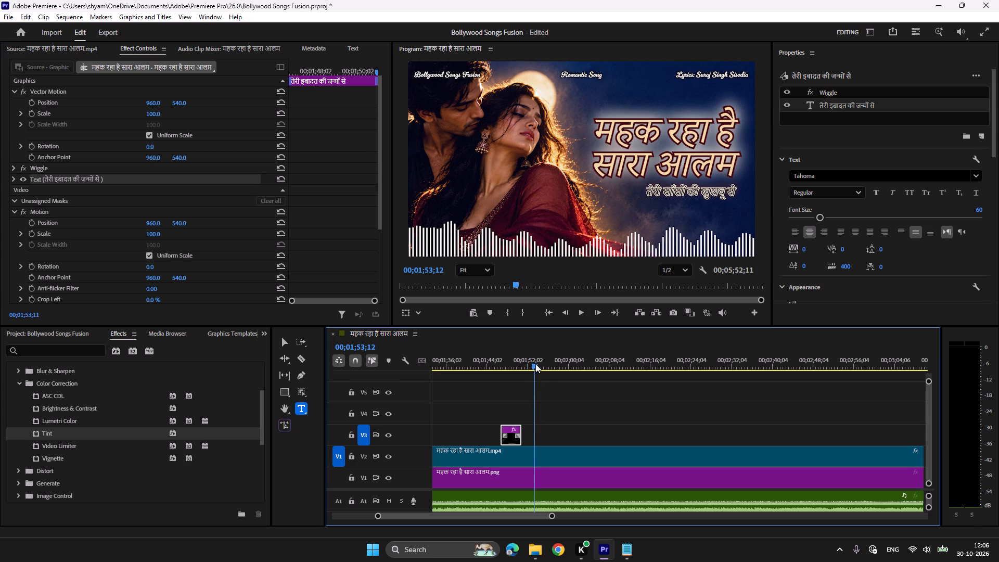
pyautogui.press('space')
pyautogui.press('space')
pyautogui.press('space')
pyautogui.press('space')
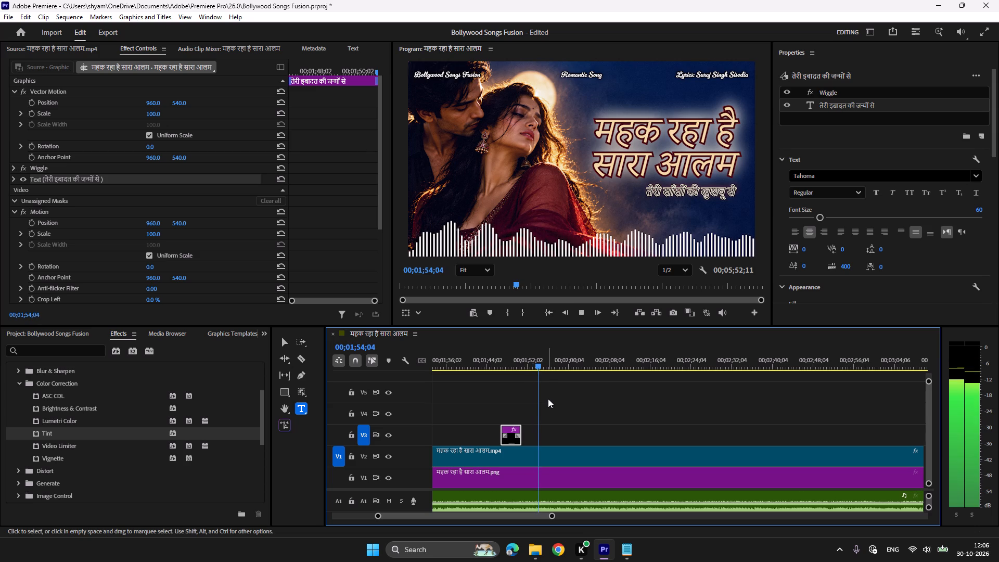
pyautogui.hotkey('ctrl', 'c')
pyautogui.hotkey('ctrl', 'v')
# Duplicate the lyric clip at 00;01;57;23 and replace the copy's text with तब कहीं आकर मुझको मिली है from the lyrics file.
pyautogui.click(537, 362)
pyautogui.press('space')
pyautogui.scroll(-2, 579, 413)
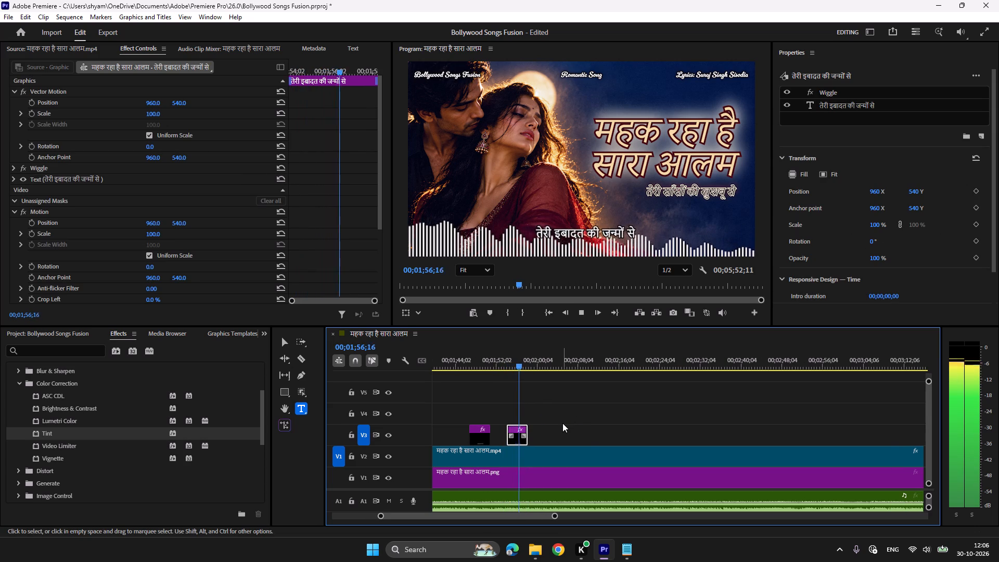
pyautogui.press('space')
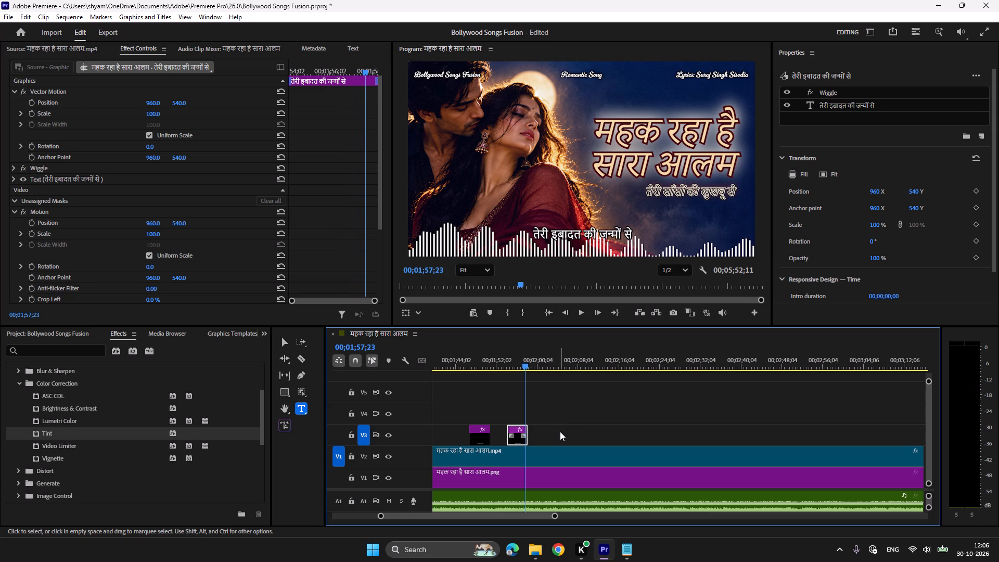
pyautogui.hotkey('ctrl', 'c')
pyautogui.hotkey('ctrl', 'v')
pyautogui.click(637, 553)
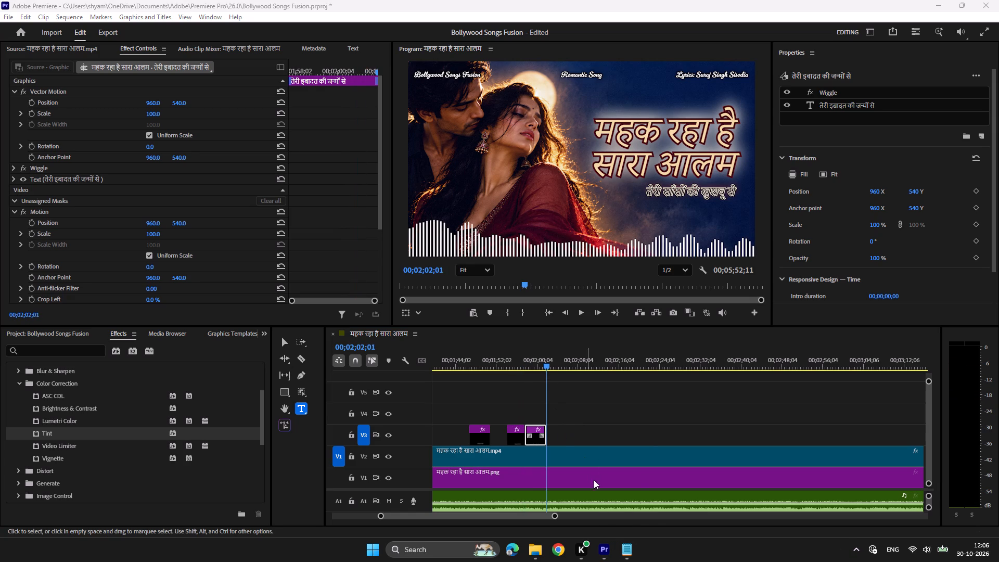
pyautogui.click(625, 550)
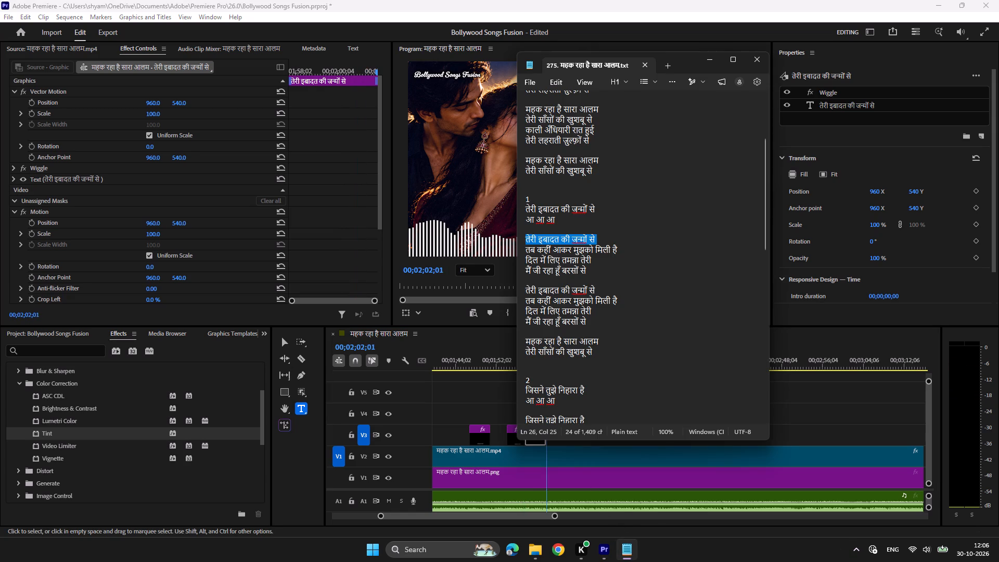
pyautogui.moveTo(619, 249); pyautogui.dragTo(522, 249)
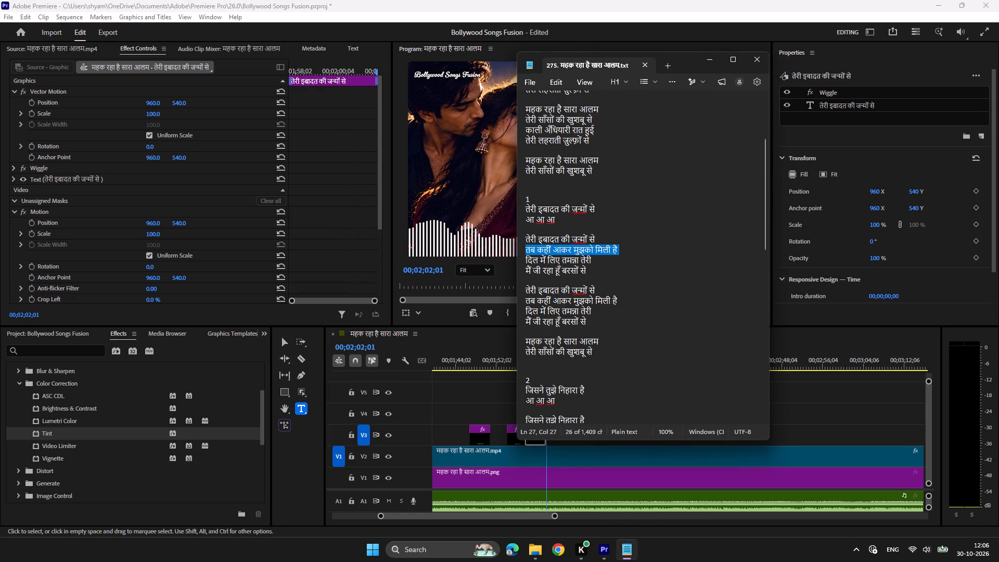
pyautogui.hotkey('ctrl', 'c')
pyautogui.click(606, 554)
pyautogui.click(537, 357)
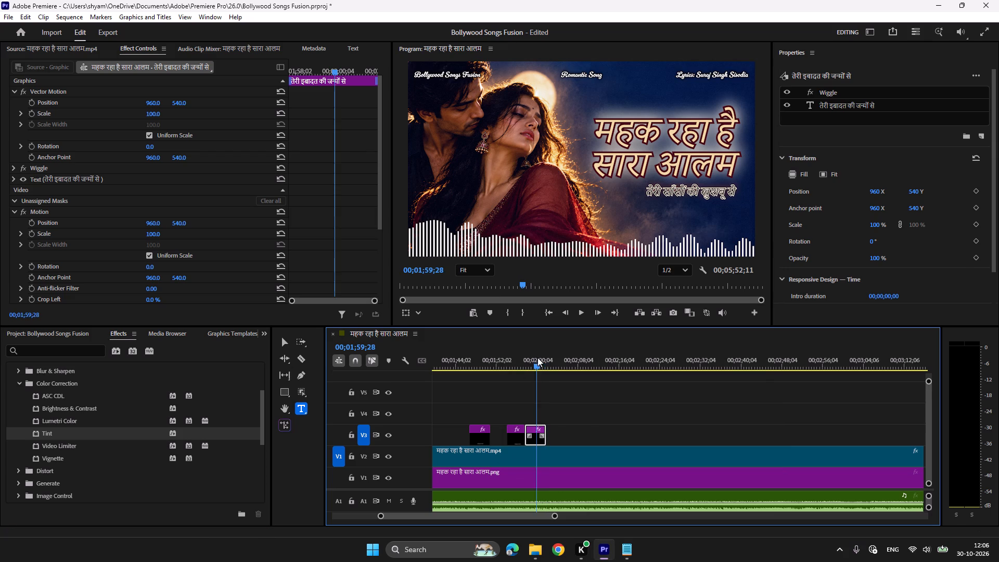
pyautogui.click(575, 238)
pyautogui.hotkey('ctrl', 'a')
pyautogui.hotkey('ctrl', 'v')
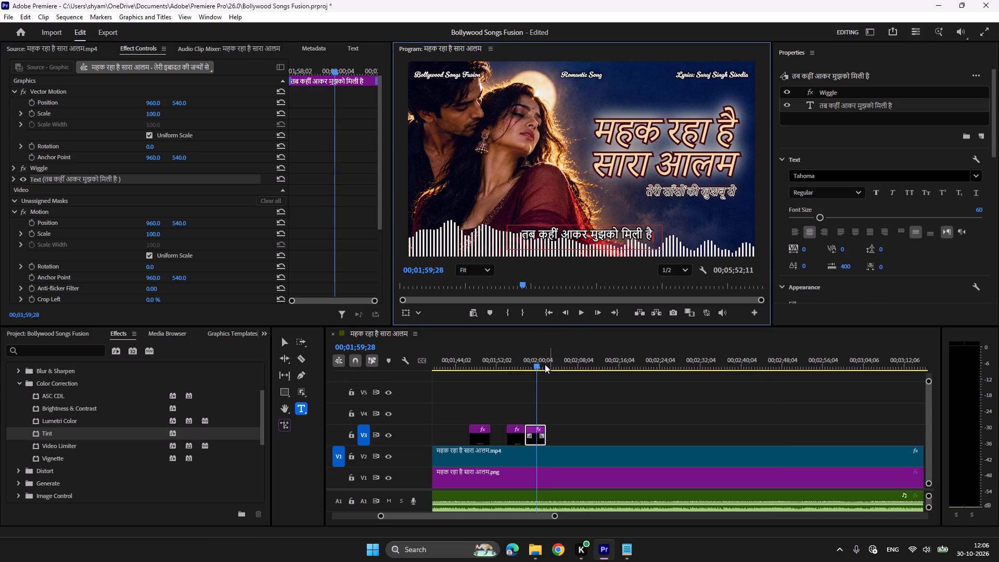
# Play to 00;02;01;19, duplicate the lyric clip there, and replace the copy's text with दिल में लिए तमन्ना तेरी from the lyrics file.
pyautogui.click(522, 356)
pyautogui.press('space')
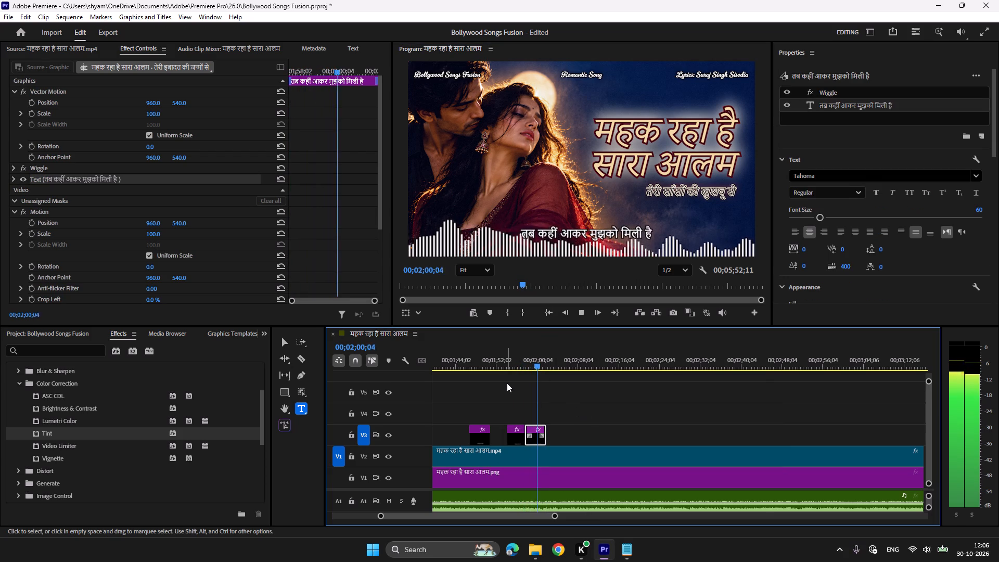
pyautogui.press('space')
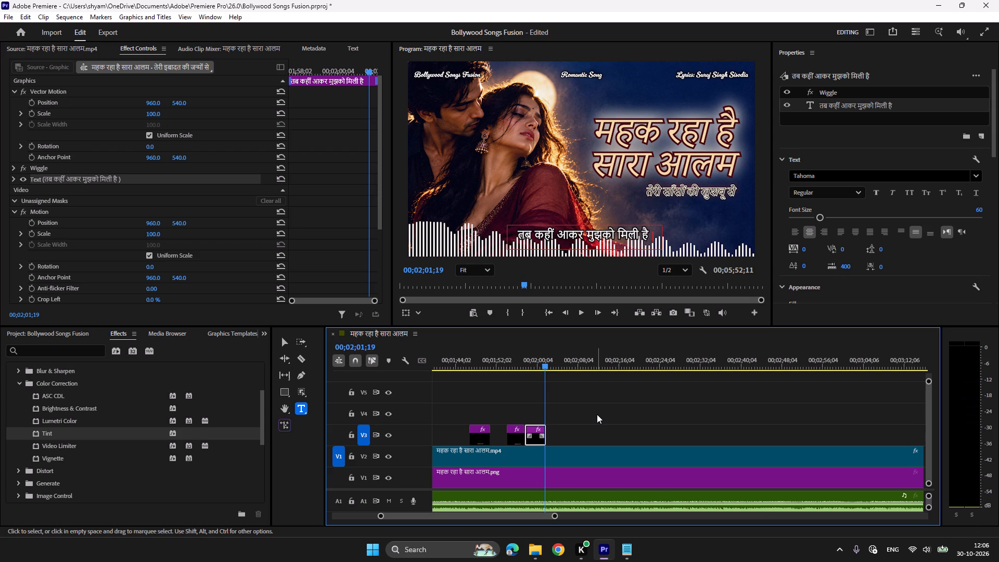
pyautogui.hotkey('ctrl', 'c')
pyautogui.hotkey('ctrl', 'v')
pyautogui.click(628, 543)
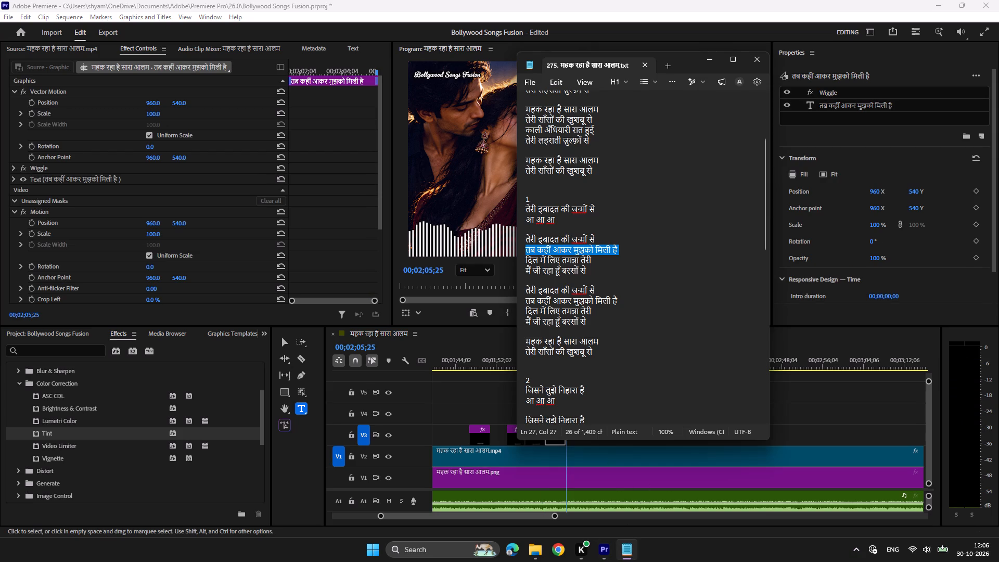
pyautogui.moveTo(595, 258); pyautogui.dragTo(514, 259)
pyautogui.hotkey('ctrl', 'c')
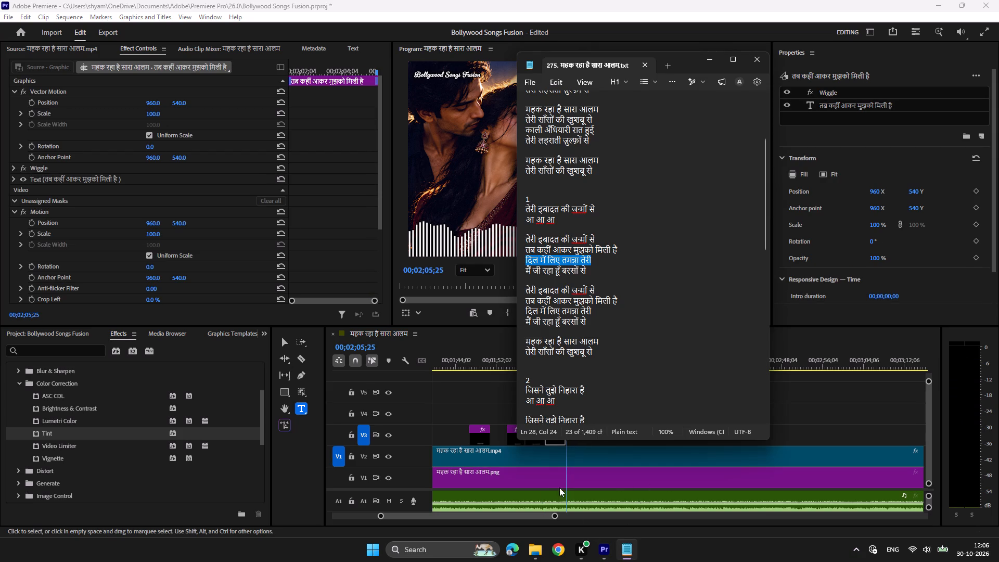
pyautogui.click(611, 552)
pyautogui.click(556, 355)
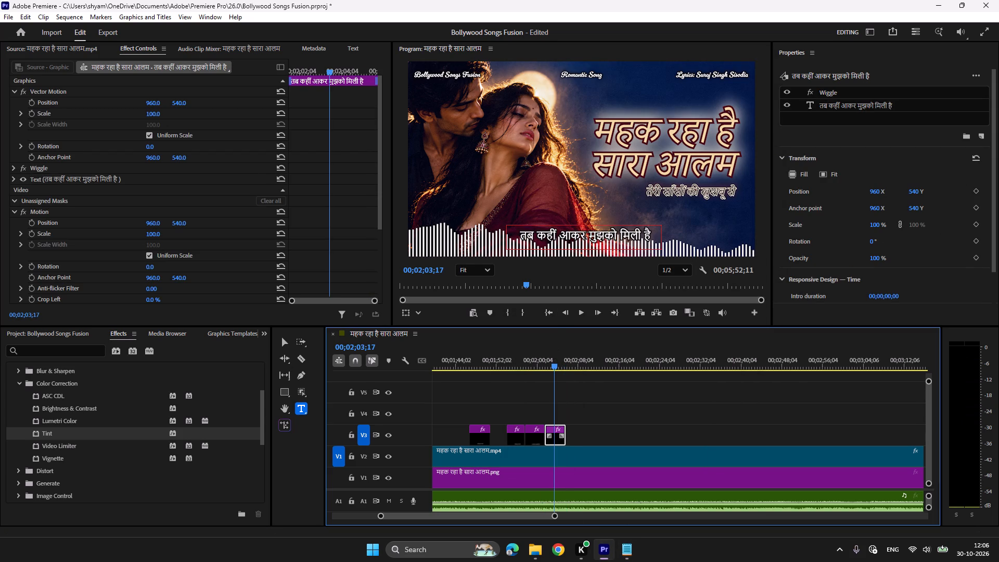
pyautogui.click(585, 237)
pyautogui.hotkey('ctrl', 'a')
pyautogui.hotkey('ctrl', 'v')
# Play to 00;02;04;26, duplicate the lyric clip there, and replace the copy's text with मैं जी रहा हूँ बरसों से from the lyrics file.
pyautogui.click(542, 351)
pyautogui.press('space')
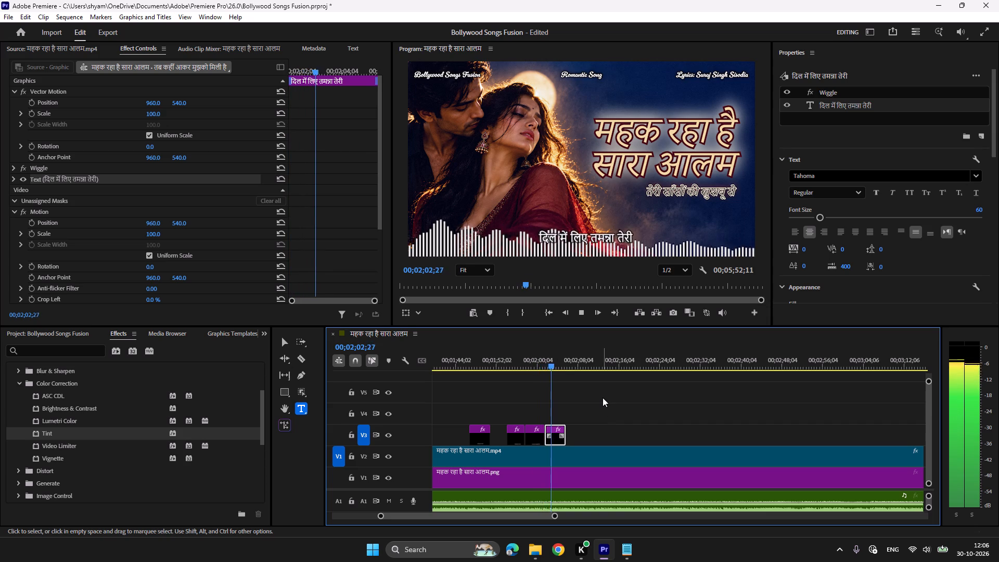
pyautogui.press('space')
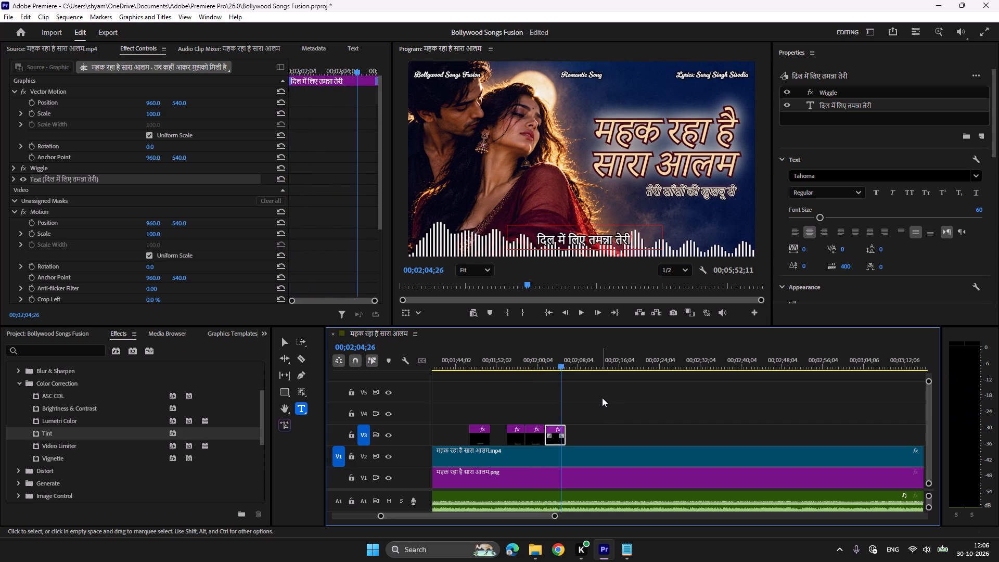
pyautogui.hotkey('ctrl', 'c')
pyautogui.hotkey('ctrl', 'v')
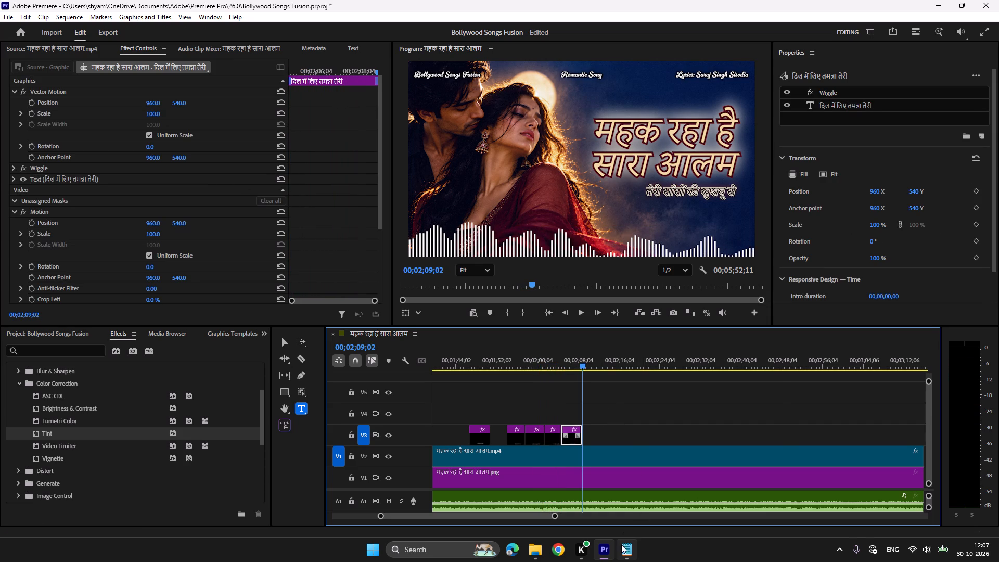
pyautogui.click(622, 547)
pyautogui.moveTo(594, 268); pyautogui.dragTo(513, 270)
pyautogui.hotkey('ctrl', 'c')
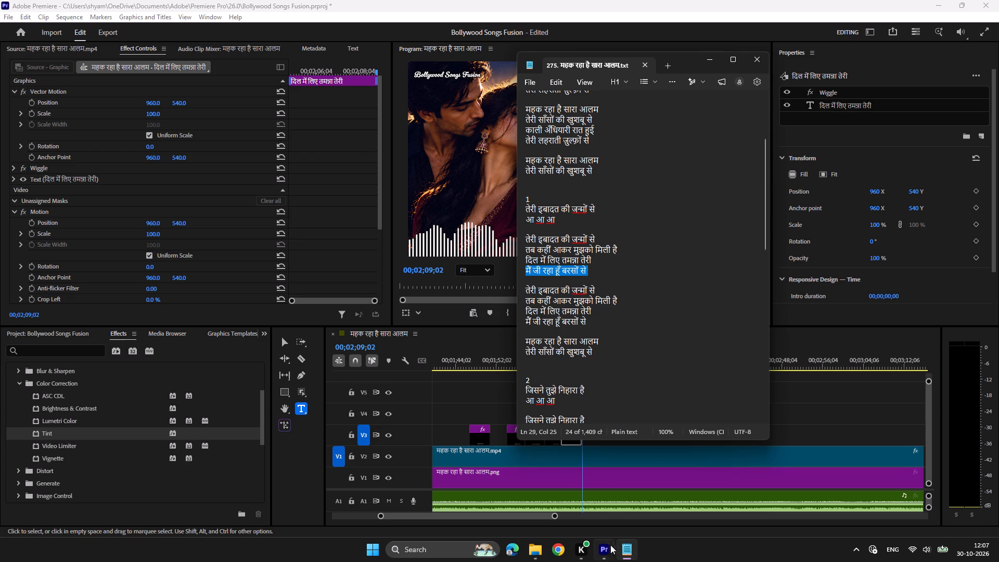
pyautogui.click(605, 550)
pyautogui.click(571, 355)
pyautogui.click(562, 231)
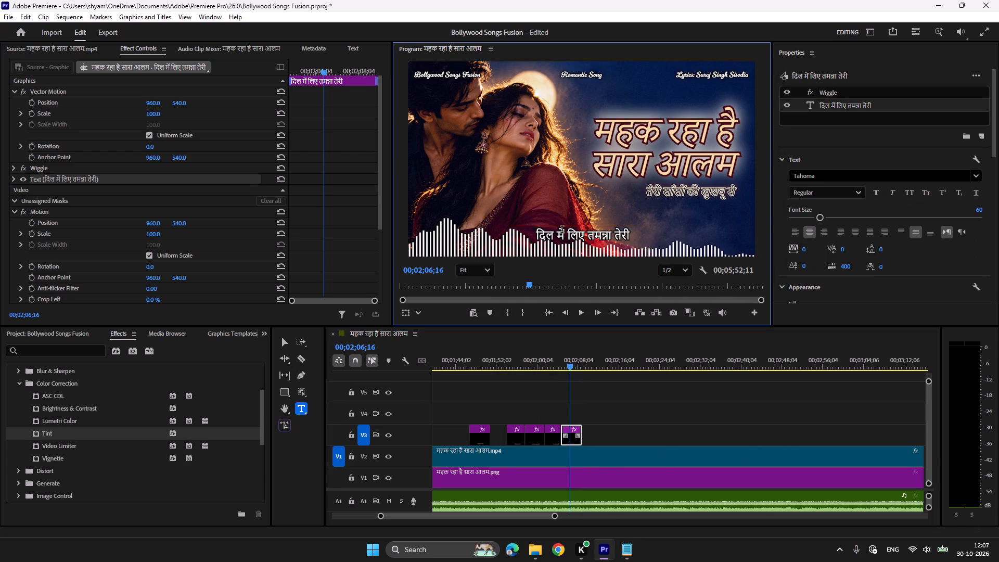
pyautogui.hotkey('ctrl', 'a')
pyautogui.hotkey('ctrl', 'v')
# Play on to about 00;02;12;15 and duplicate the four clips from तेरी इबादत की जन्मों से to मैं जी रहा हूँ बरसों से there.
pyautogui.click(560, 363)
pyautogui.press('space')
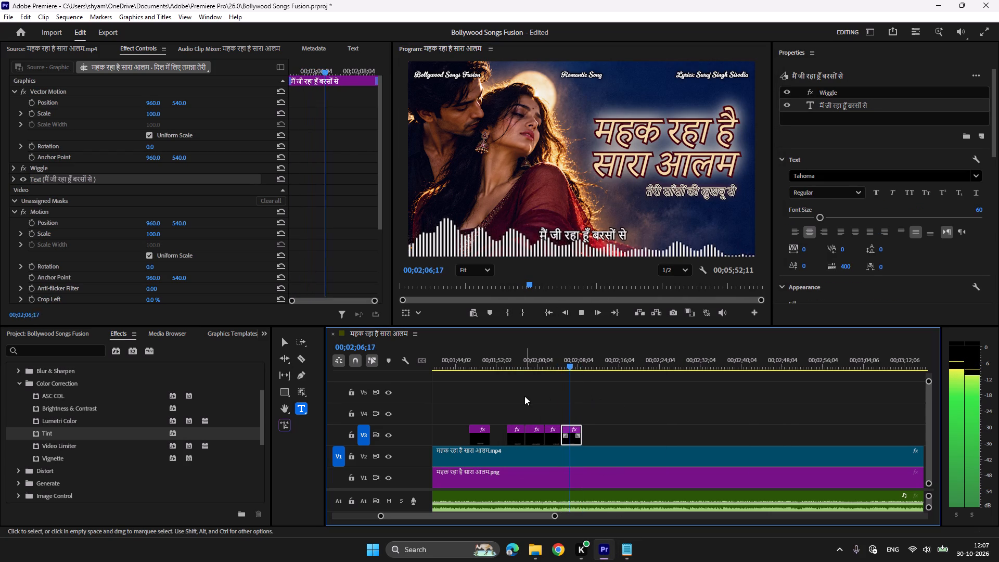
pyautogui.moveTo(508, 398); pyautogui.dragTo(567, 432)
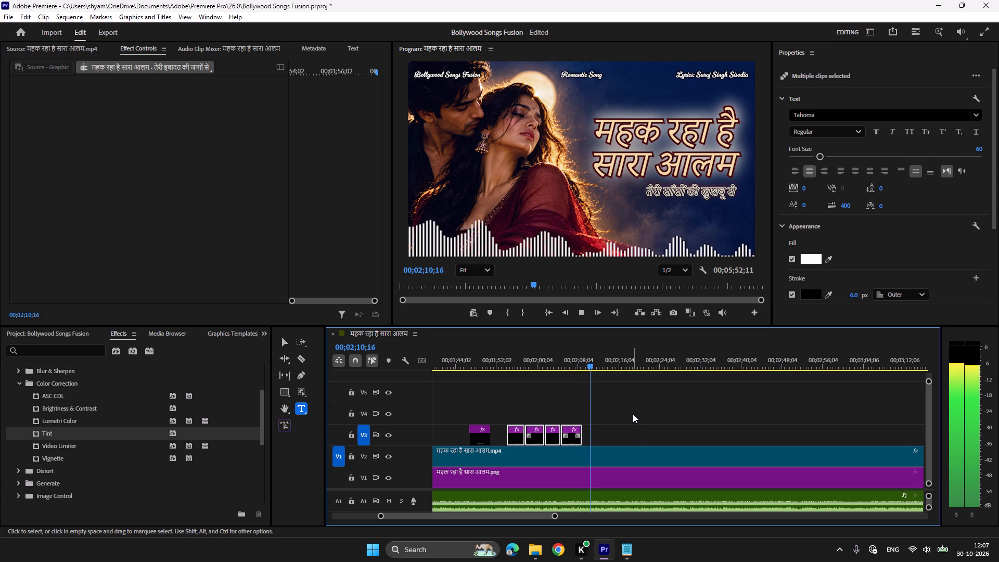
pyautogui.press('space')
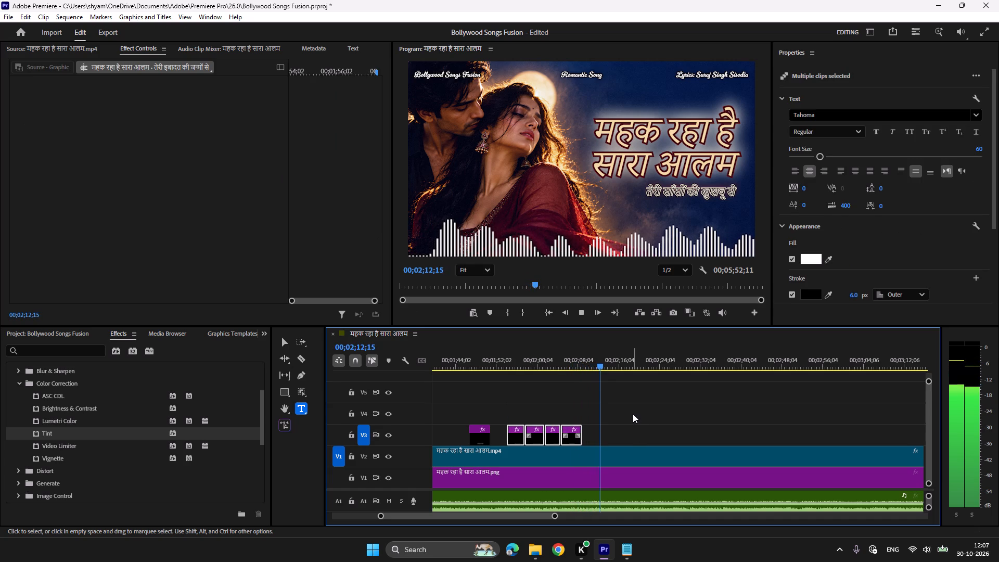
pyautogui.hotkey('ctrl', 'c')
pyautogui.hotkey('ctrl', 'v')
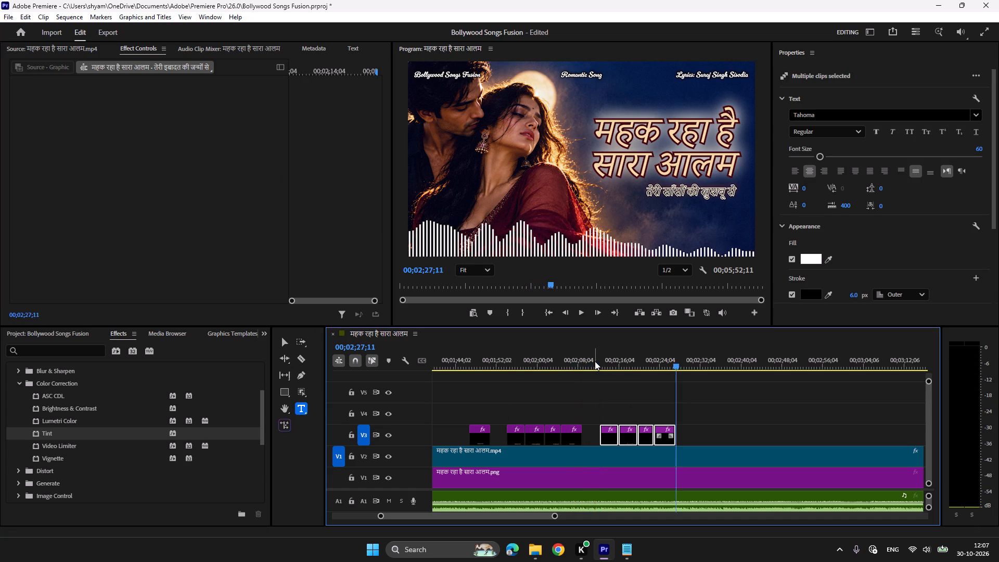
# Replay the start of the duplicated verse and shift its four clips to begin at 00;02;12;05.
pyautogui.click(595, 361)
pyautogui.press('space')
pyautogui.scroll(-3, 632, 398)
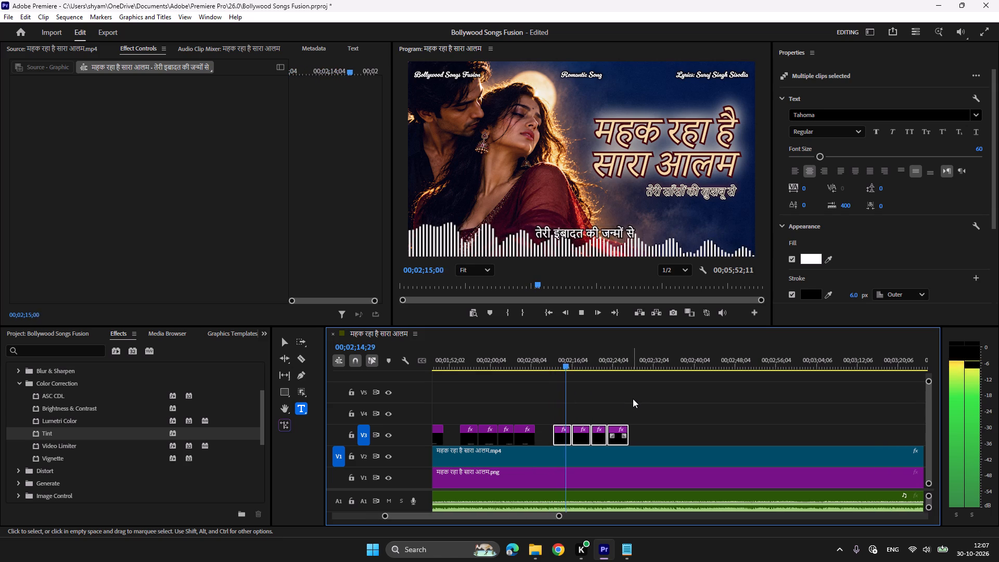
pyautogui.press('space')
pyautogui.click(552, 358)
pyautogui.press('space')
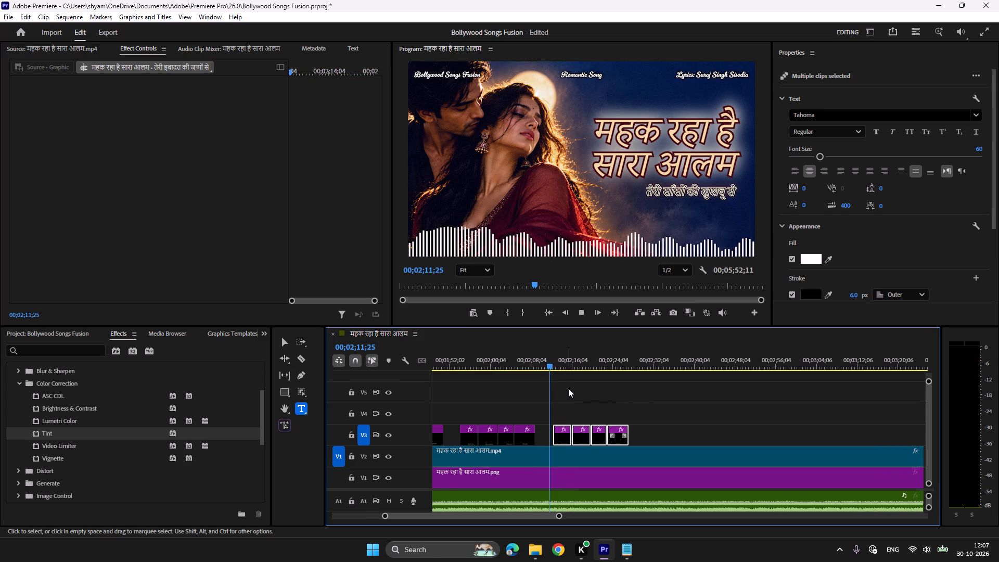
pyautogui.press('space')
pyautogui.click(565, 440)
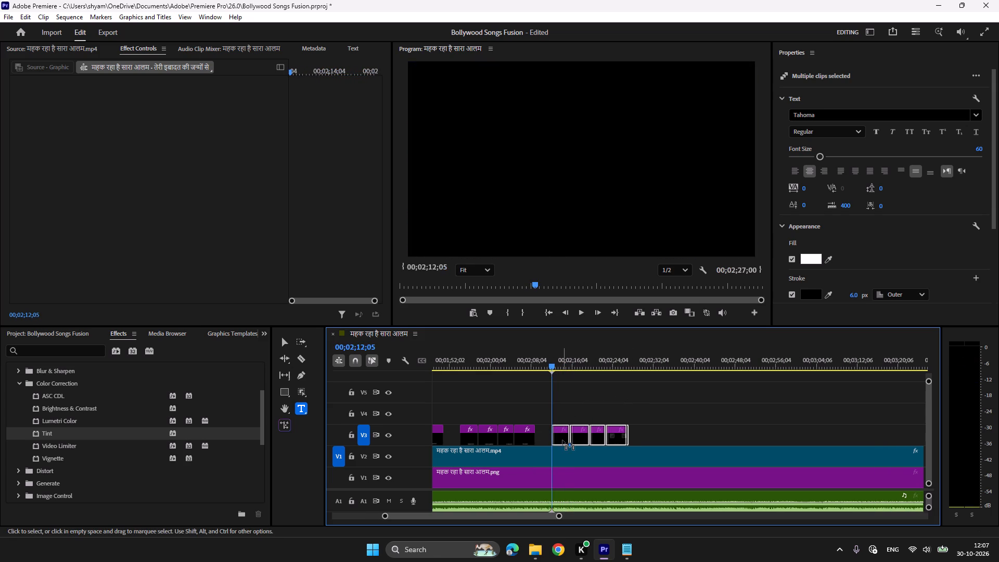
# Play to the verse's end and duplicate the महक रहा है सारा आलम and तेरी साँसों की खुशबू से clips at 00;02;26;17.
pyautogui.press('space')
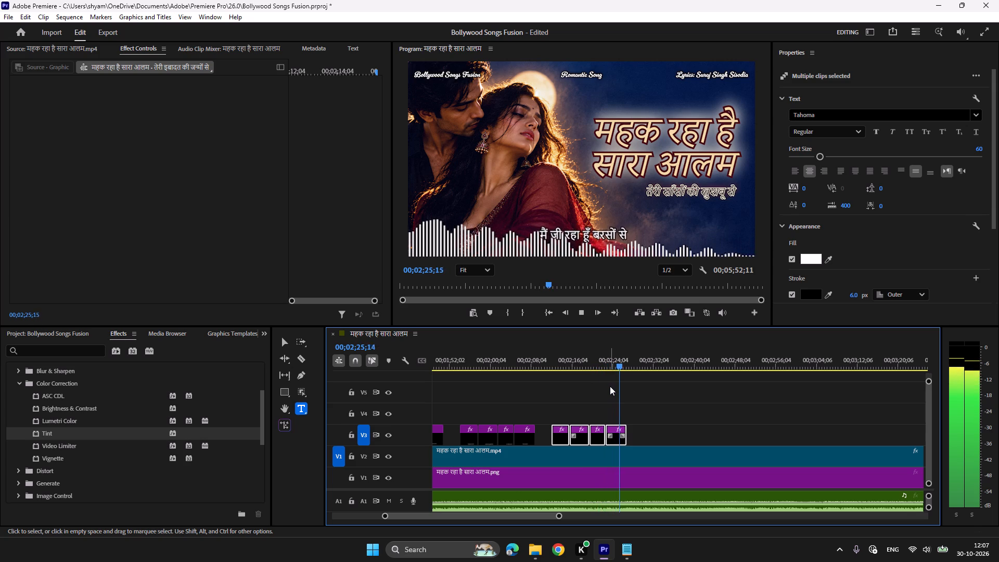
pyautogui.press('space')
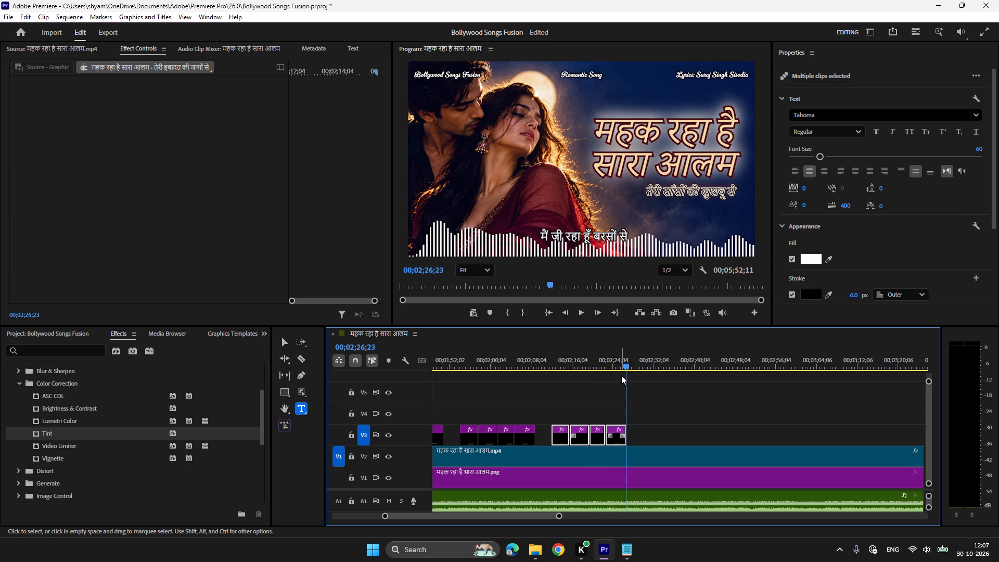
pyautogui.click(622, 356)
pyautogui.press('space')
pyautogui.press('space')
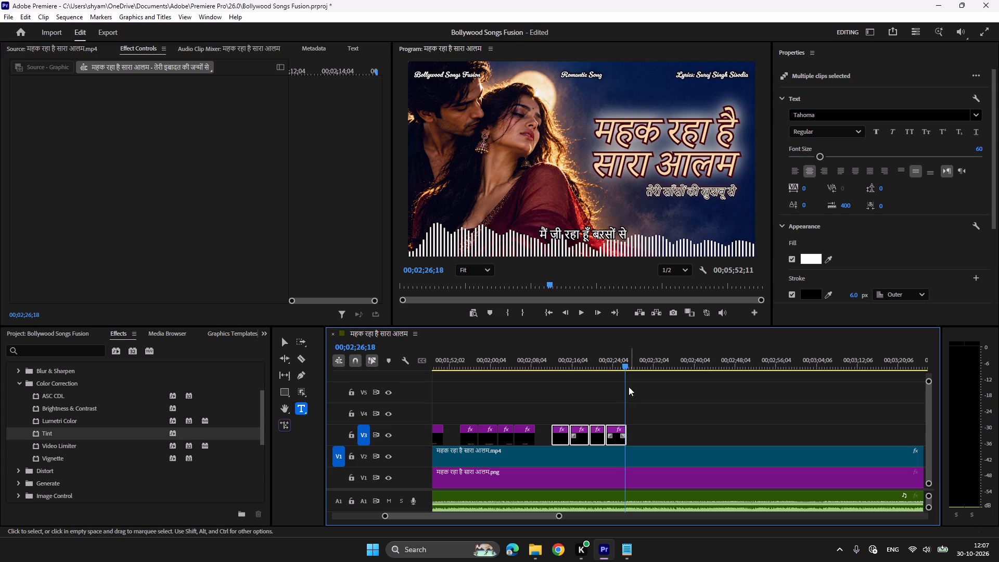
pyautogui.click(618, 361)
pyautogui.press('space')
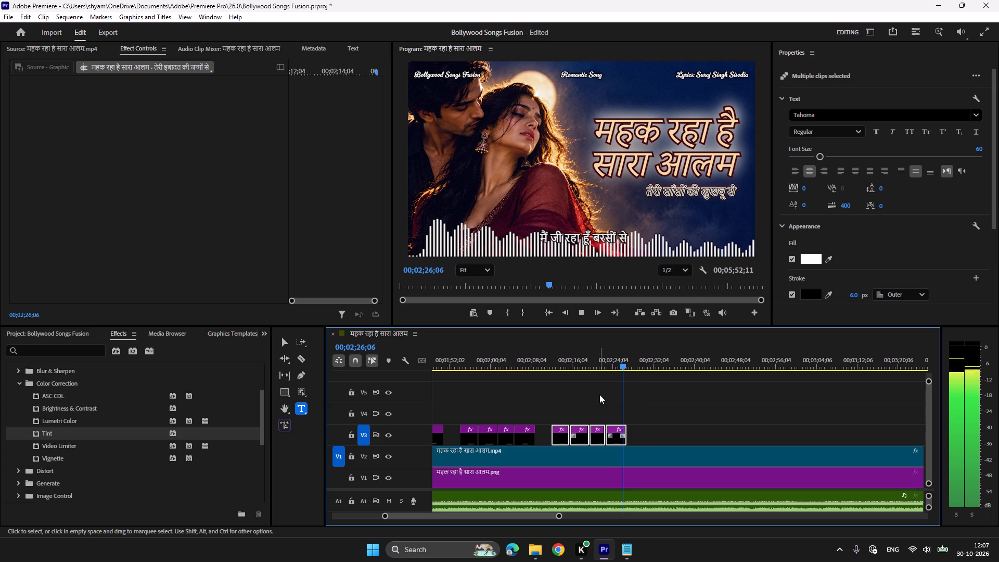
pyautogui.press('space')
pyautogui.scroll(19, 599, 394)
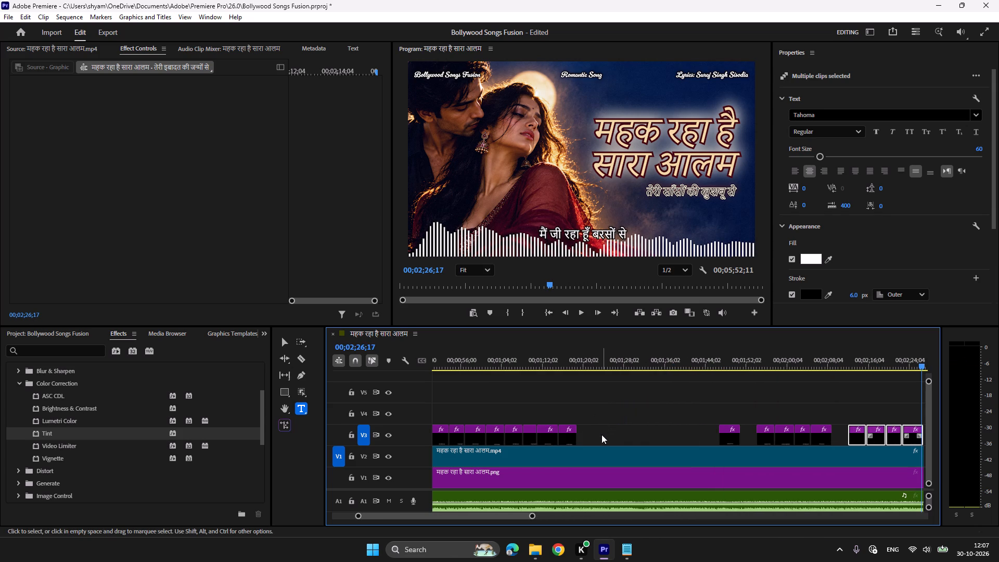
pyautogui.moveTo(601, 435); pyautogui.dragTo(554, 409)
pyautogui.hotkey('ctrl', 'c')
pyautogui.hotkey('ctrl', 'v')
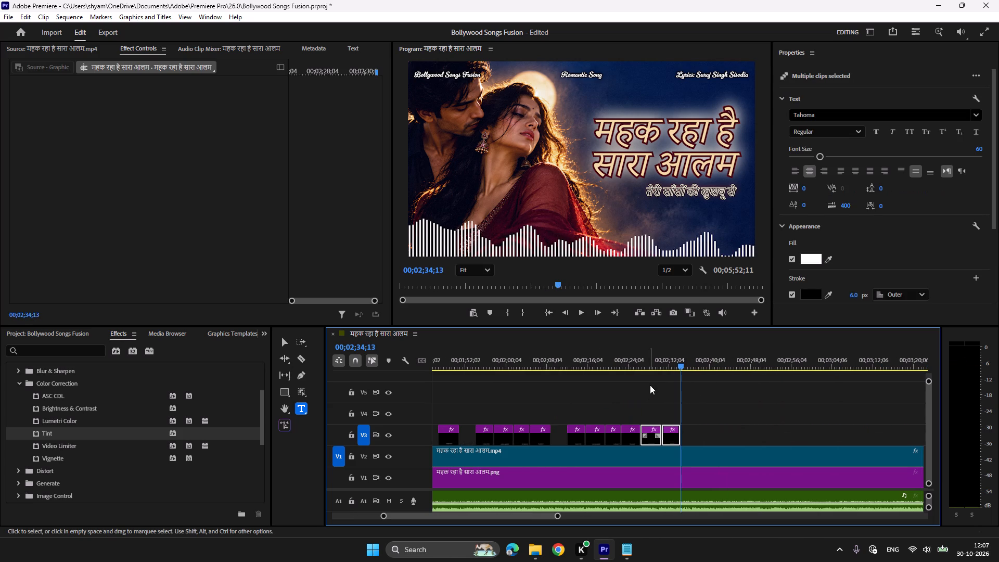
# Play back the duplicated refrain clips against the song and save the project.
pyautogui.click(637, 359)
pyautogui.press('space')
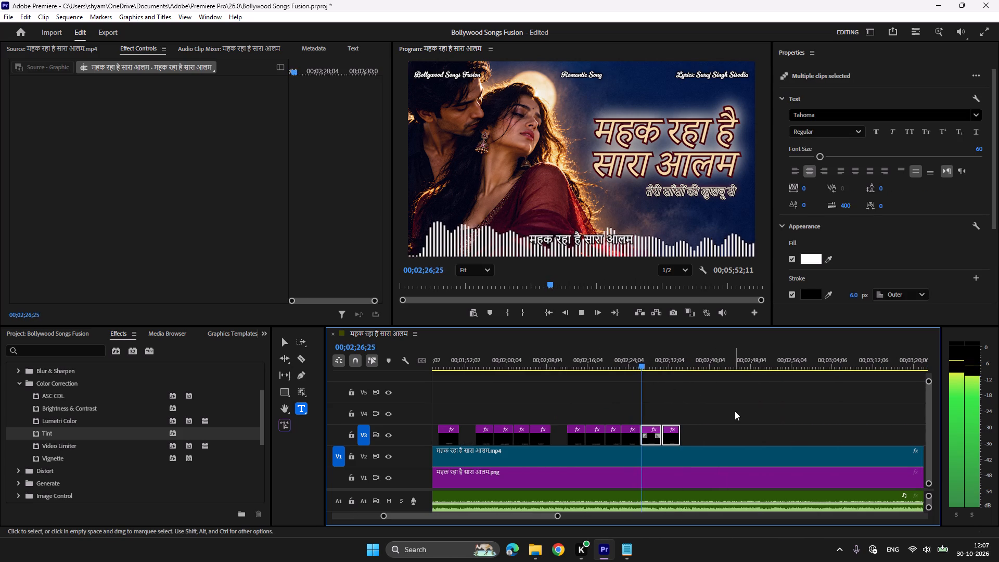
pyautogui.press('space')
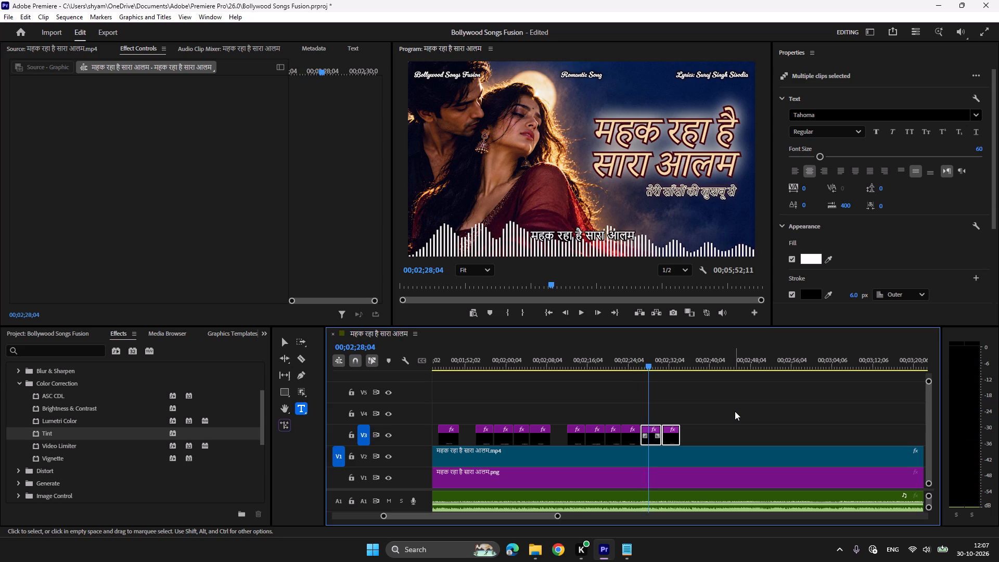
pyautogui.press('space')
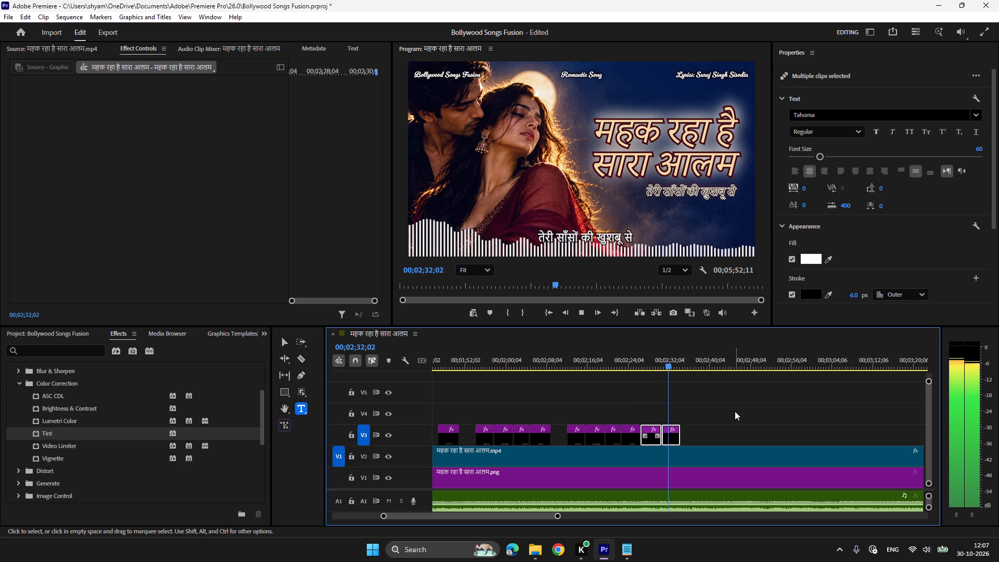
pyautogui.scroll(-4, 706, 413)
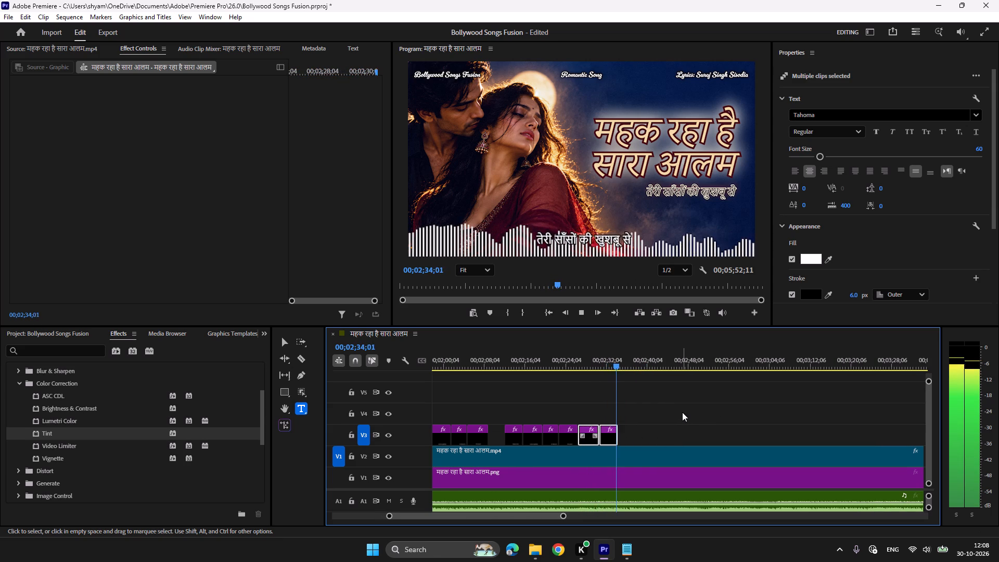
pyautogui.hotkey('ctrl', 's')
# Copy the latest महक रहा है सारा आलम clip and play on to find where the next verse begins.
pyautogui.press('space')
pyautogui.click(682, 412)
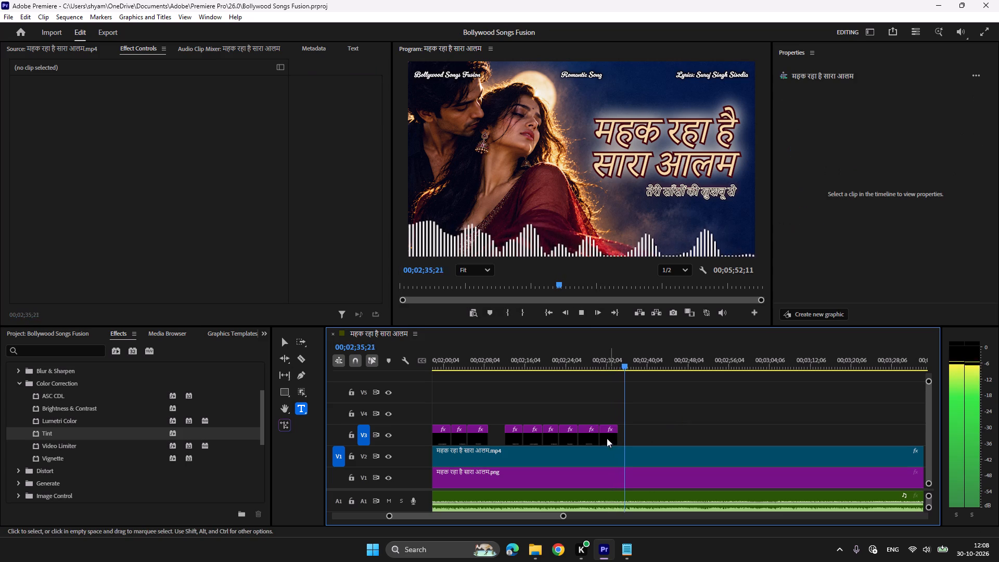
pyautogui.click(588, 442)
pyautogui.hotkey('ctrl', 'c')
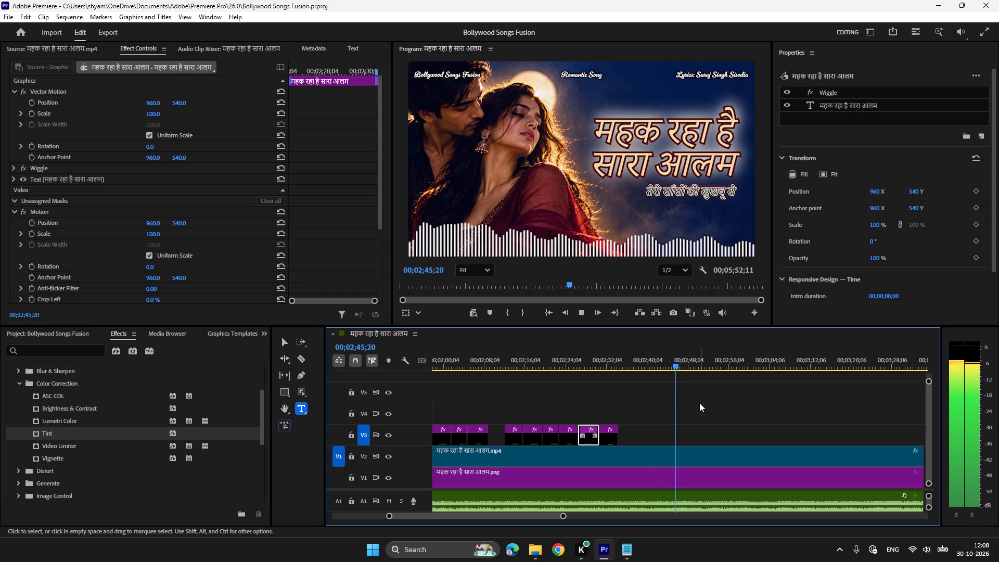
pyautogui.scroll(-3, 699, 403)
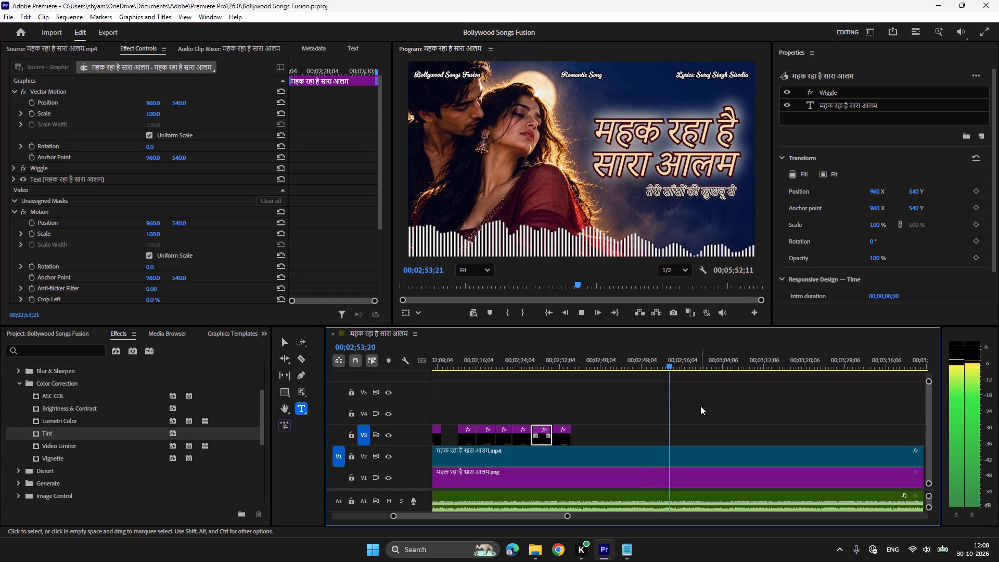
pyautogui.press('space')
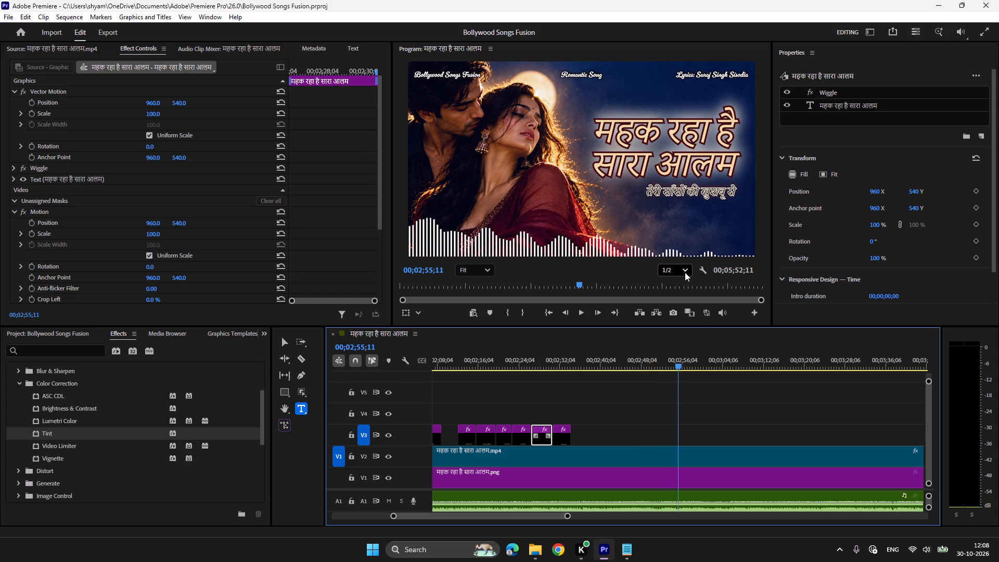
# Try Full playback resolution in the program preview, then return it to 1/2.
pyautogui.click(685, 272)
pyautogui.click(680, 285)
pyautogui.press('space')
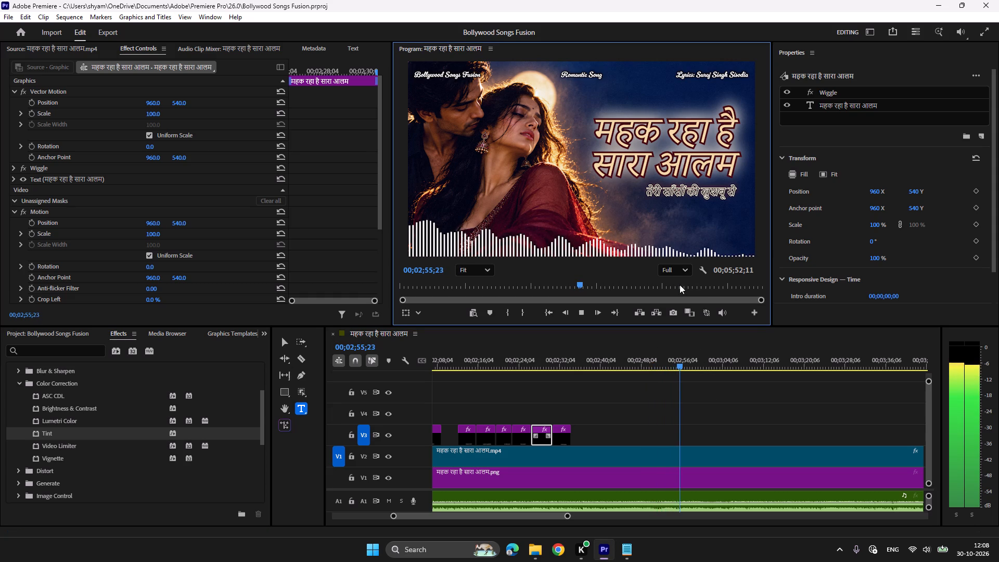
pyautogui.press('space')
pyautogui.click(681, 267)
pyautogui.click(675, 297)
# Duplicate the महक रहा है सारा आलम clip at 00;02;58;18 and replace the copy's text with जिसने तुझे निहारा है from the lyrics file.
pyautogui.press('space')
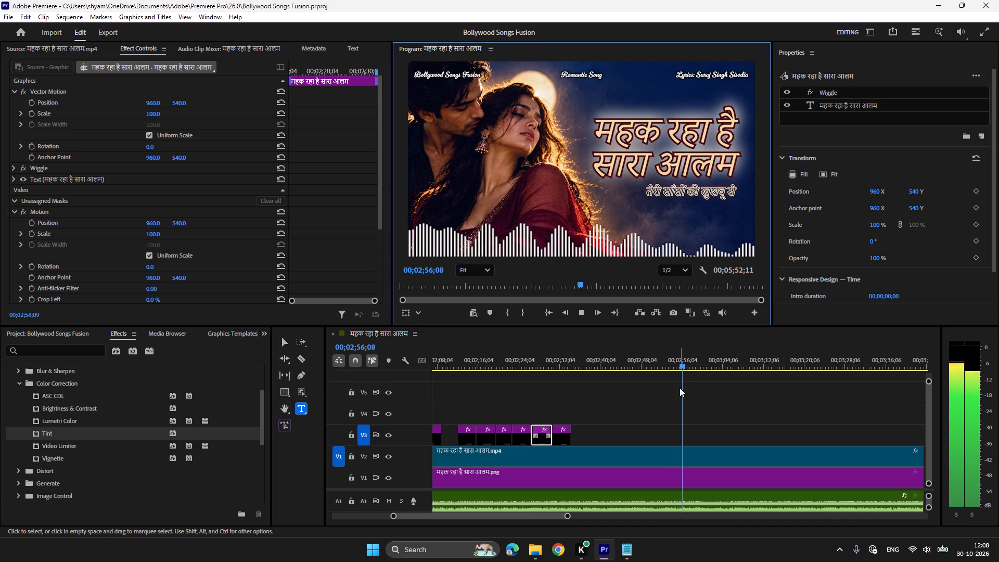
pyautogui.scroll(-3, 633, 429)
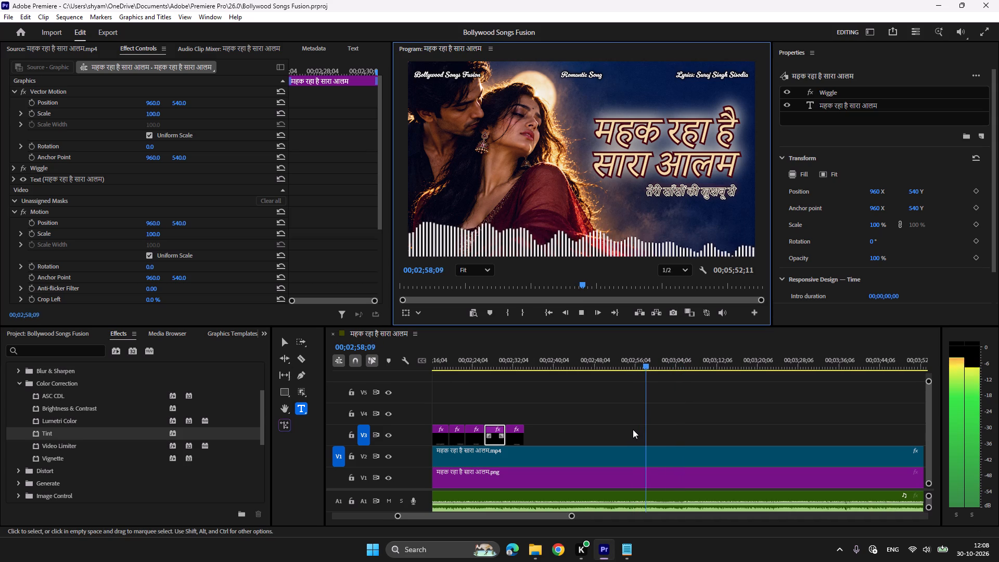
pyautogui.press('space')
pyautogui.click(642, 363)
pyautogui.press('space')
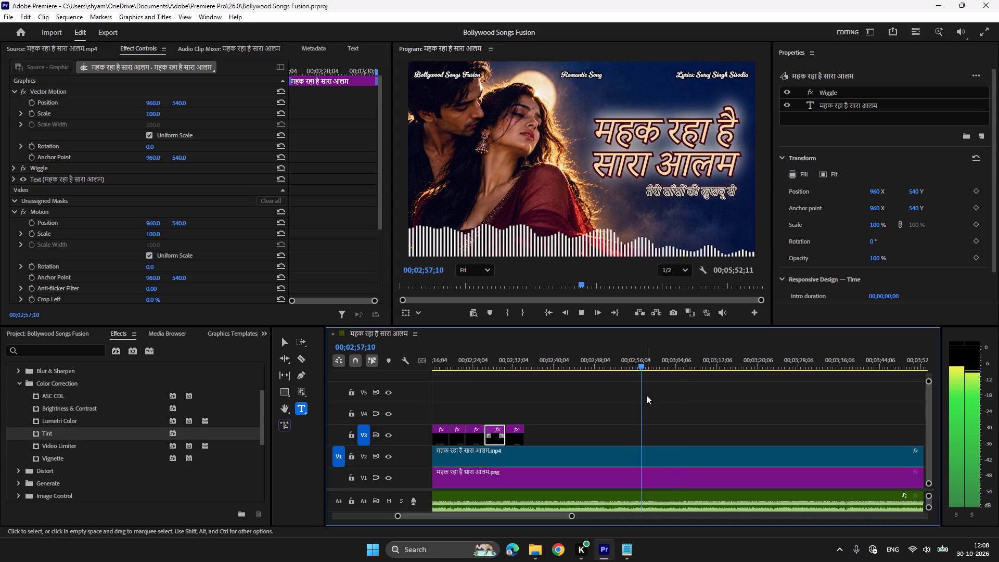
pyautogui.press('space')
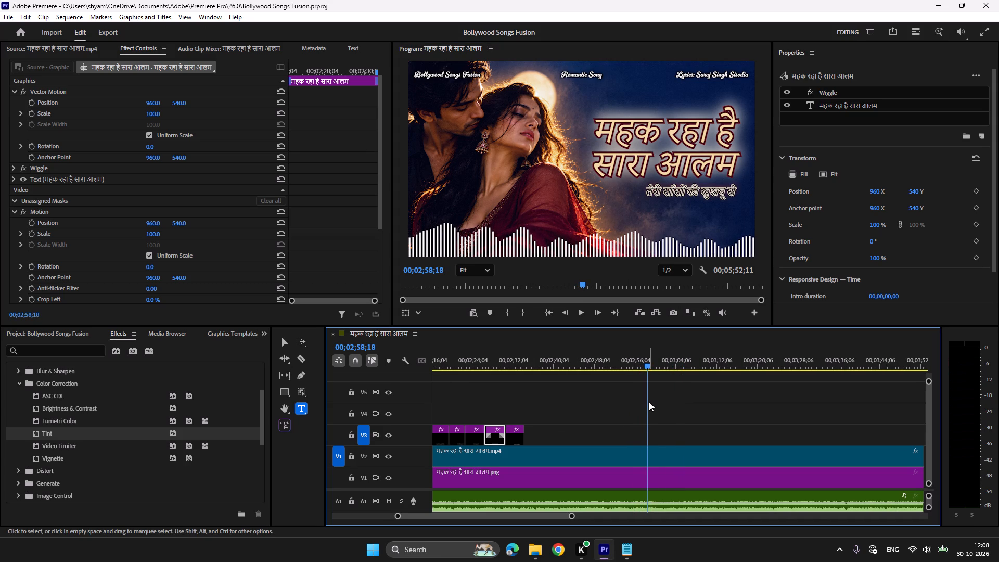
pyautogui.hotkey('ctrl', 'c')
pyautogui.hotkey('ctrl', 'v')
pyautogui.click(630, 550)
pyautogui.scroll(-4, 649, 374)
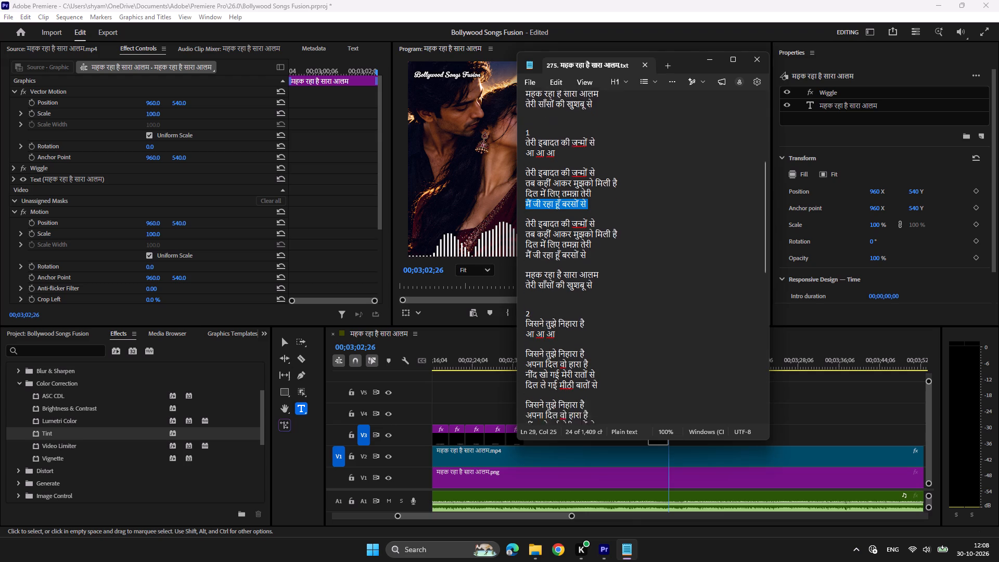
pyautogui.moveTo(588, 295); pyautogui.dragTo(516, 296)
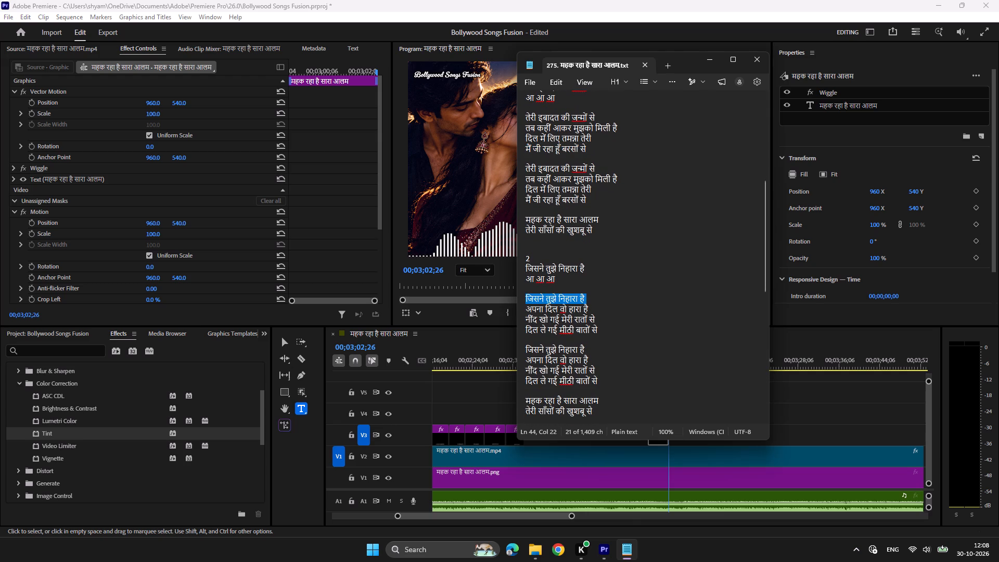
pyautogui.hotkey('ctrl', 'c')
pyautogui.click(602, 553)
pyautogui.click(658, 363)
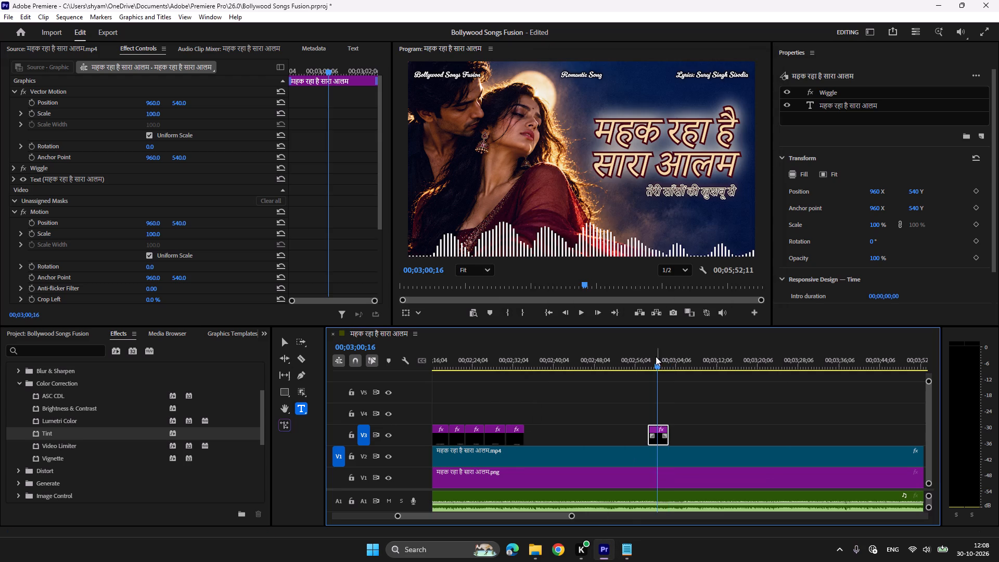
pyautogui.click(605, 234)
pyautogui.hotkey('ctrl', 'a')
pyautogui.hotkey('ctrl', 'v')
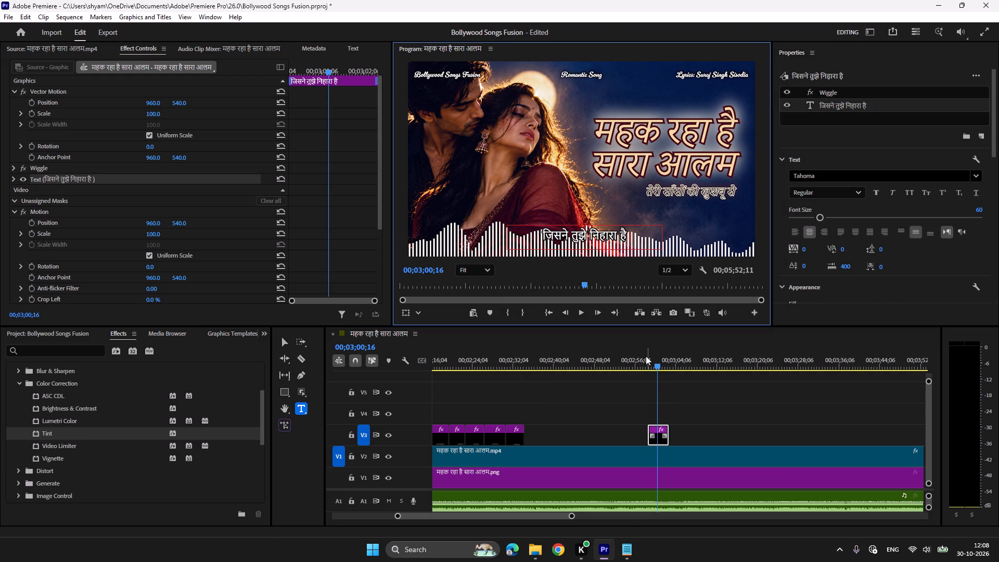
# Play on to where the line repeats and duplicate the जिसने तुझे निहारा है clip at about 00;03;06.
pyautogui.click(644, 359)
pyautogui.press('space')
pyautogui.scroll(-4, 661, 399)
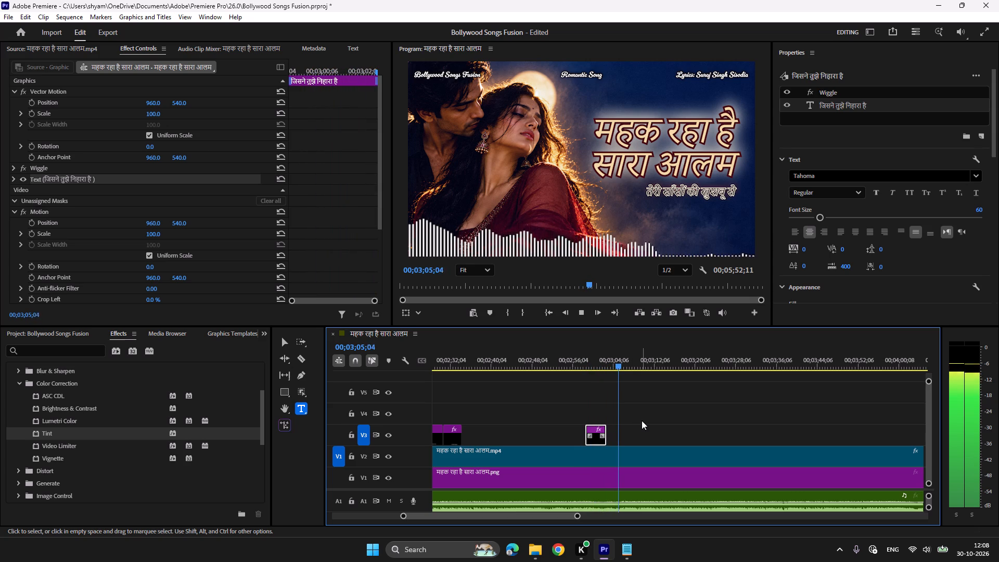
pyautogui.press('space')
pyautogui.hotkey('ctrl', 'c')
pyautogui.hotkey('ctrl', 'v')
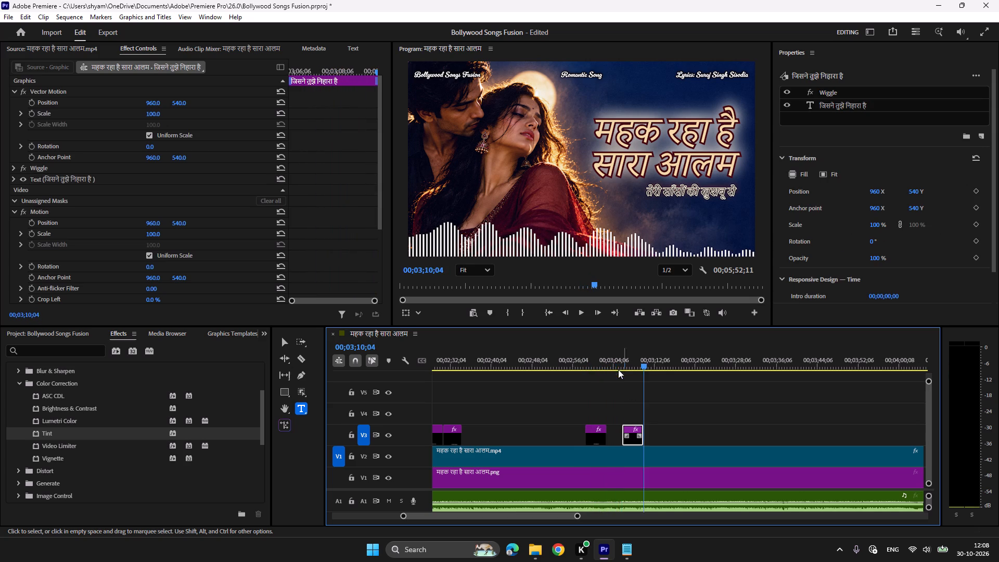
# Duplicate the जिसने तुझे निहारा है clip at 00;03;09;15 and replace the copy's text with अपना दिल वो हारा है from the lyrics file.
pyautogui.click(618, 356)
pyautogui.press('space')
pyautogui.scroll(-3, 645, 400)
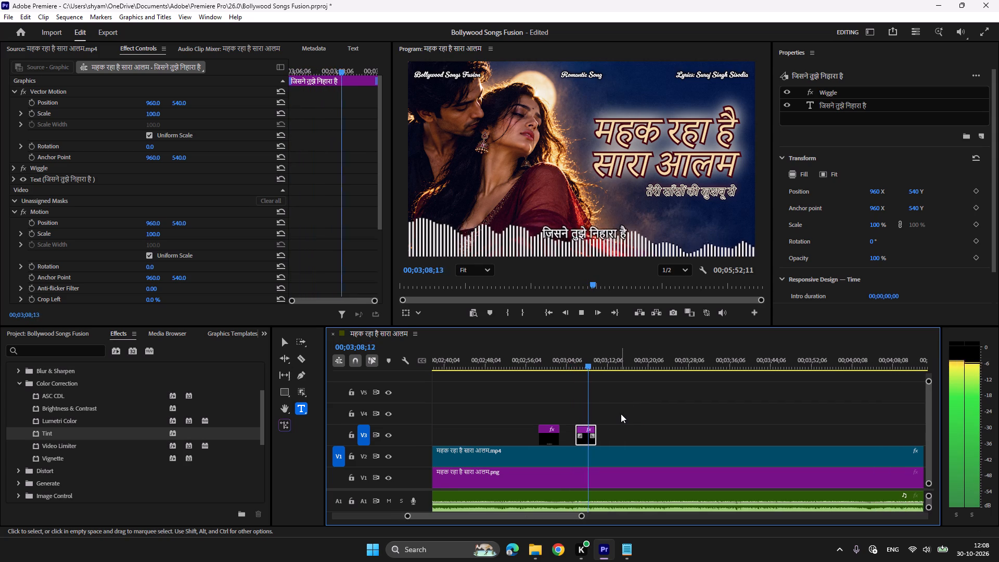
pyautogui.press('space')
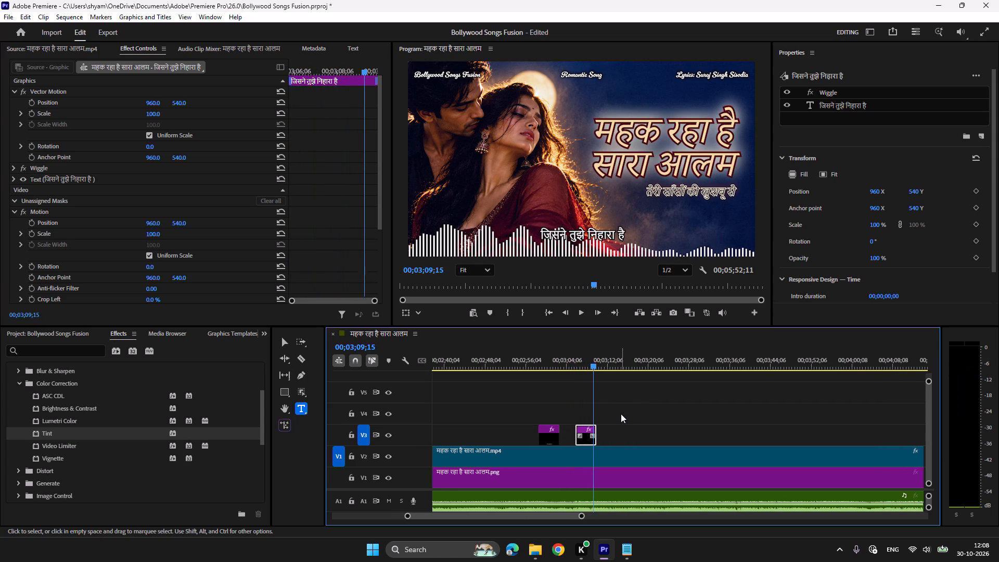
pyautogui.hotkey('ctrl', 'c')
pyautogui.hotkey('ctrl', 'v')
pyautogui.click(627, 542)
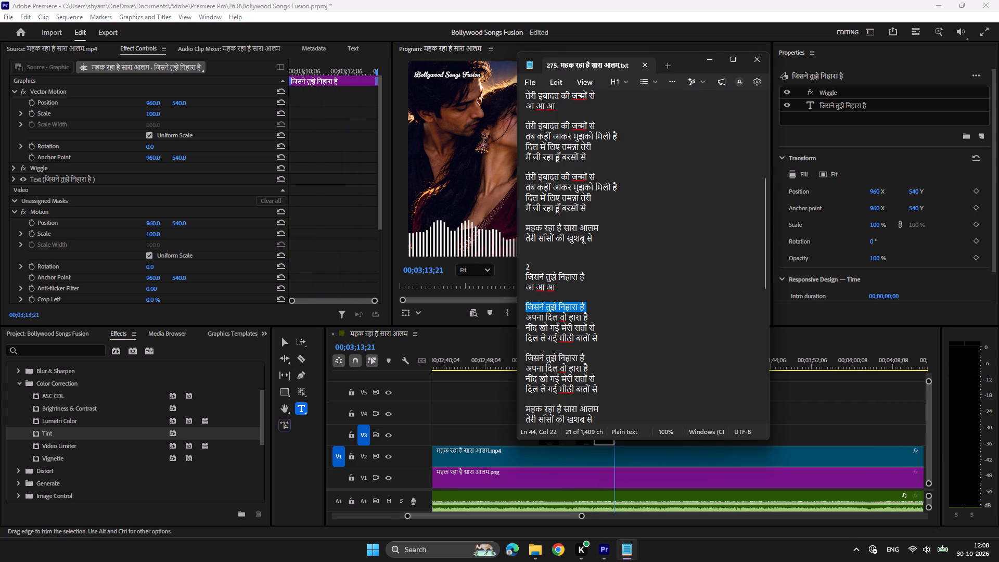
pyautogui.moveTo(595, 317); pyautogui.dragTo(521, 317)
pyautogui.hotkey('ctrl', 'c')
pyautogui.click(606, 553)
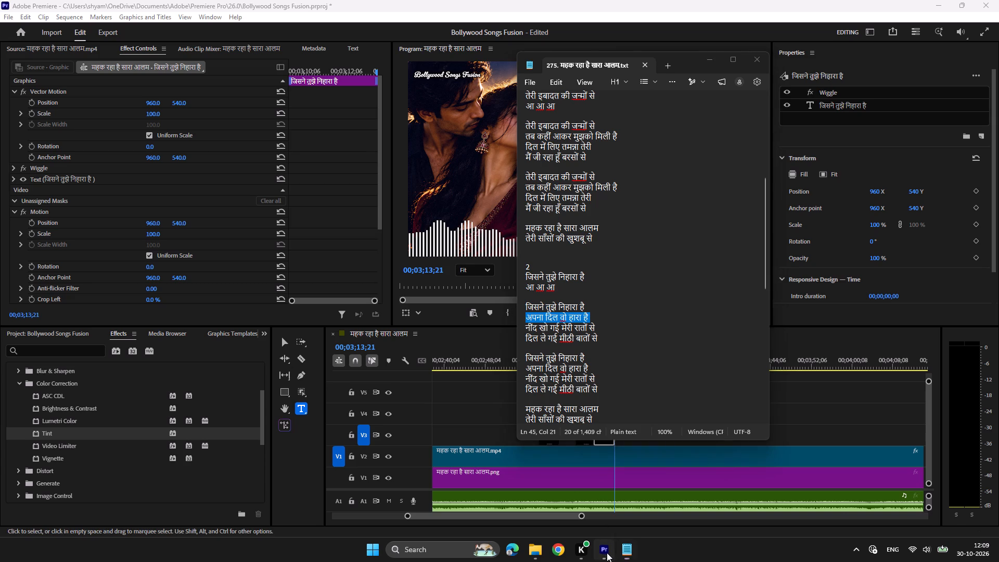
pyautogui.click(600, 357)
pyautogui.click(593, 244)
pyautogui.hotkey('ctrl', 'a')
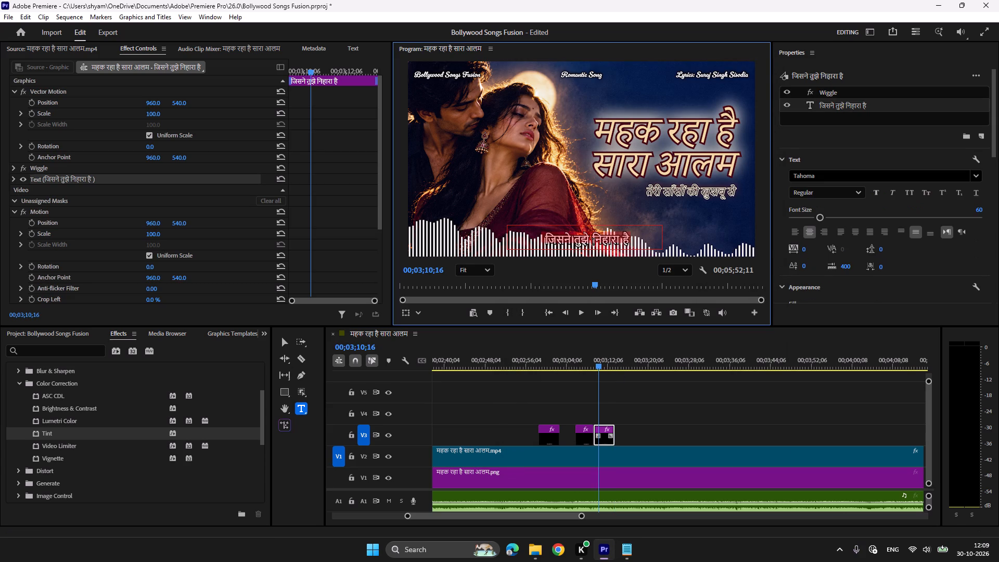
pyautogui.hotkey('ctrl', 'v')
# Duplicate the अपना दिल वो हारा है clip at about 00;03;13 and replace the copy's text with नींद खो गई मेरी रातों से from the lyrics file.
pyautogui.click(587, 361)
pyautogui.press('space')
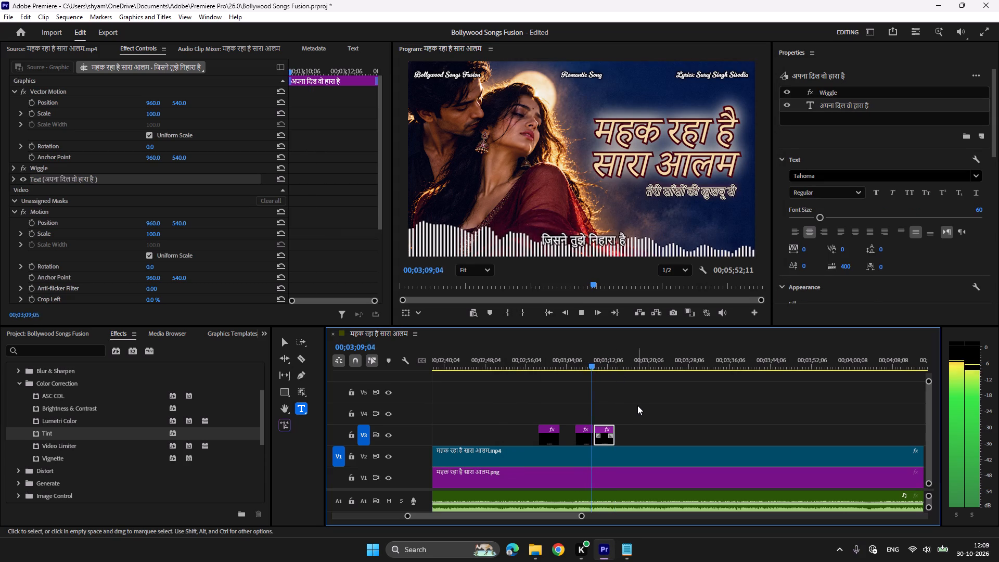
pyautogui.scroll(-3, 637, 405)
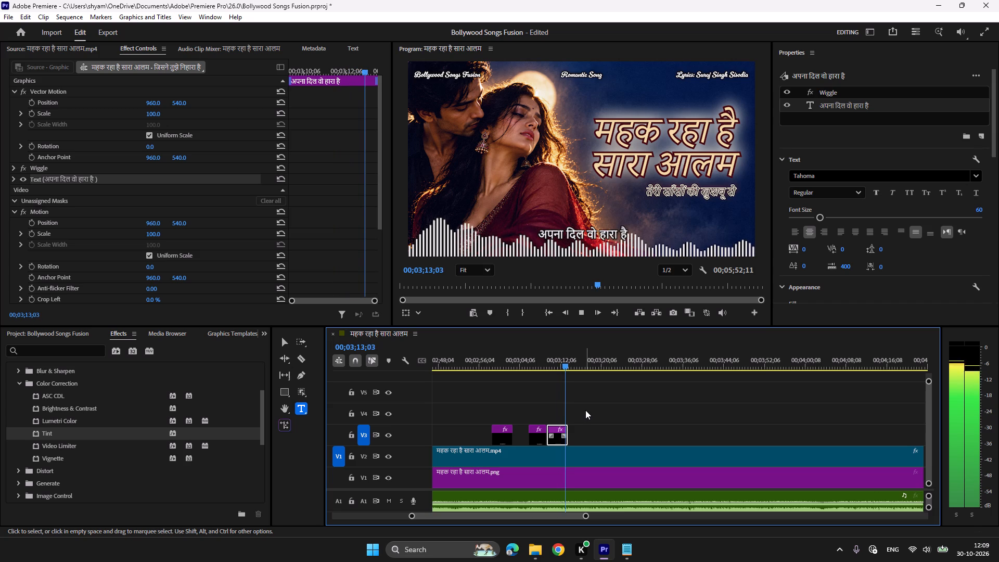
pyautogui.press('space')
pyautogui.hotkey('ctrl', 'c')
pyautogui.hotkey('ctrl', 'v')
pyautogui.click(626, 547)
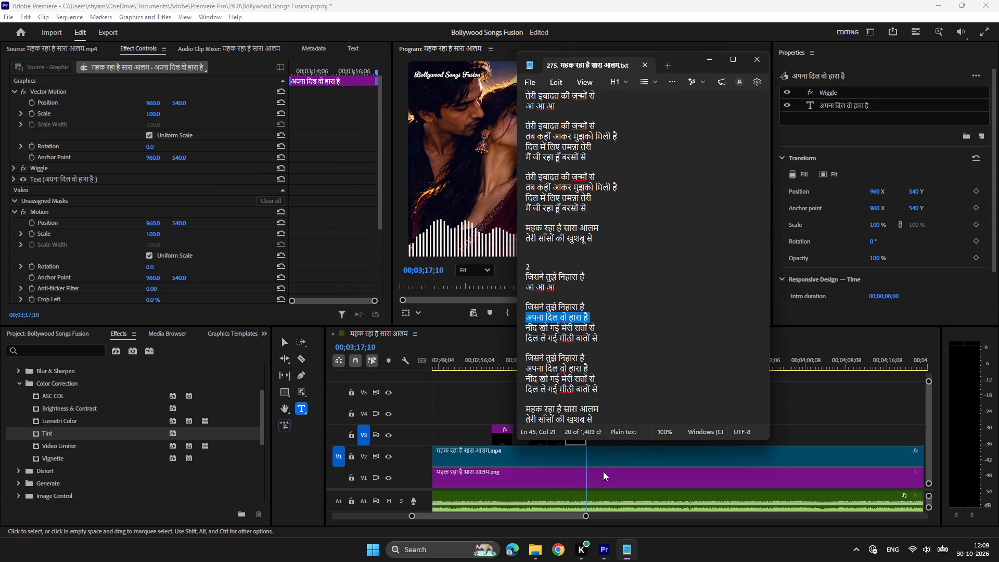
pyautogui.moveTo(596, 326); pyautogui.dragTo(510, 327)
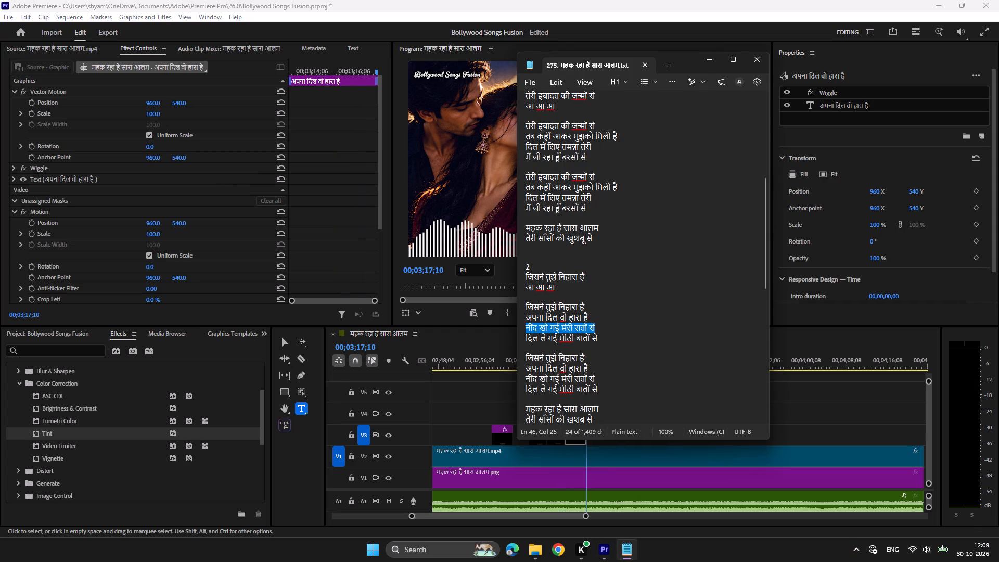
pyautogui.hotkey('ctrl', 'c')
pyautogui.click(608, 552)
pyautogui.click(580, 357)
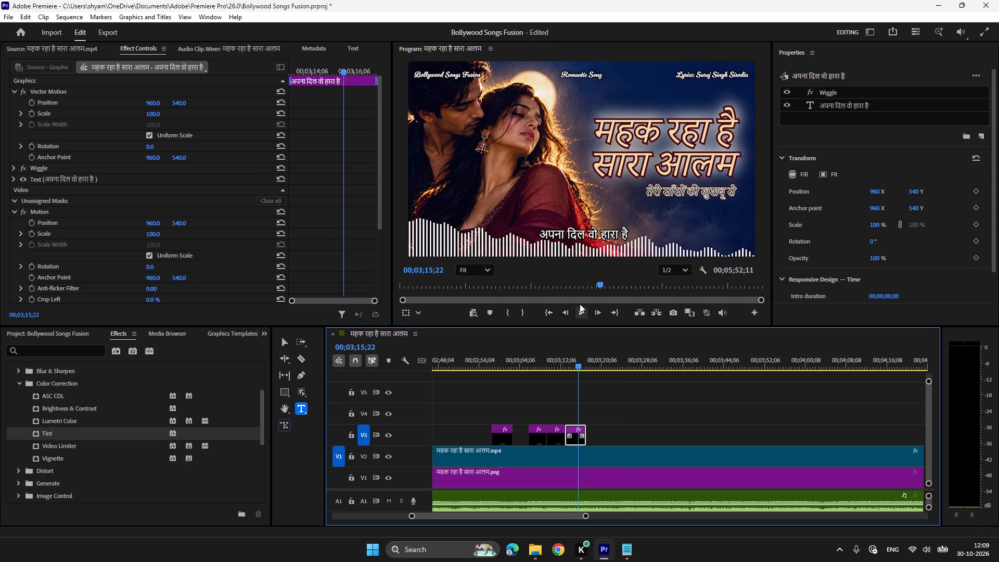
pyautogui.click(592, 237)
pyautogui.hotkey('ctrl', 'a')
pyautogui.hotkey('ctrl', 'v')
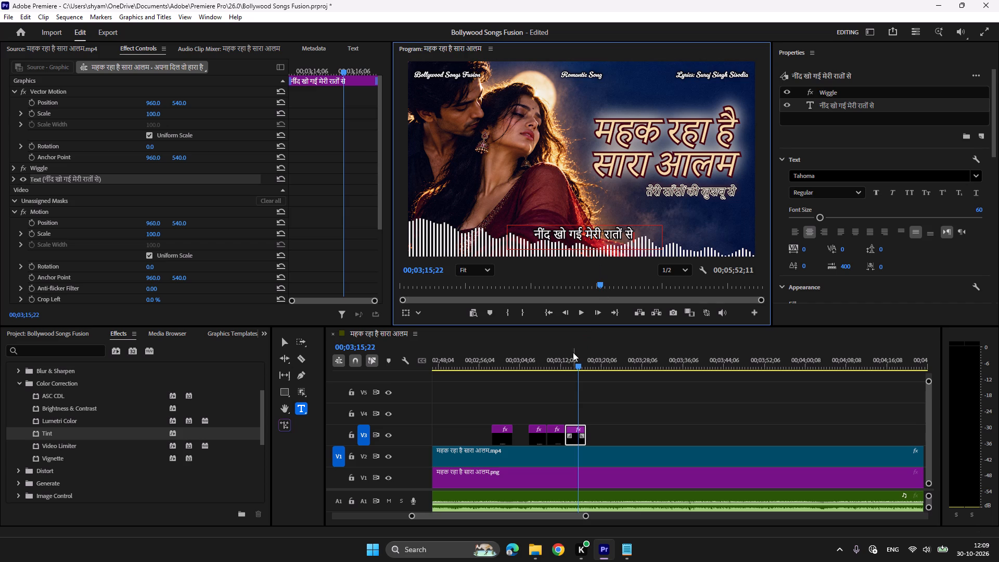
# Duplicate the नींद खो गई मेरी रातों से clip at 00;03;16;18 and replace the copy's text with दिल ले गई मीठी बातों से from the lyrics file.
pyautogui.click(563, 354)
pyautogui.press('space')
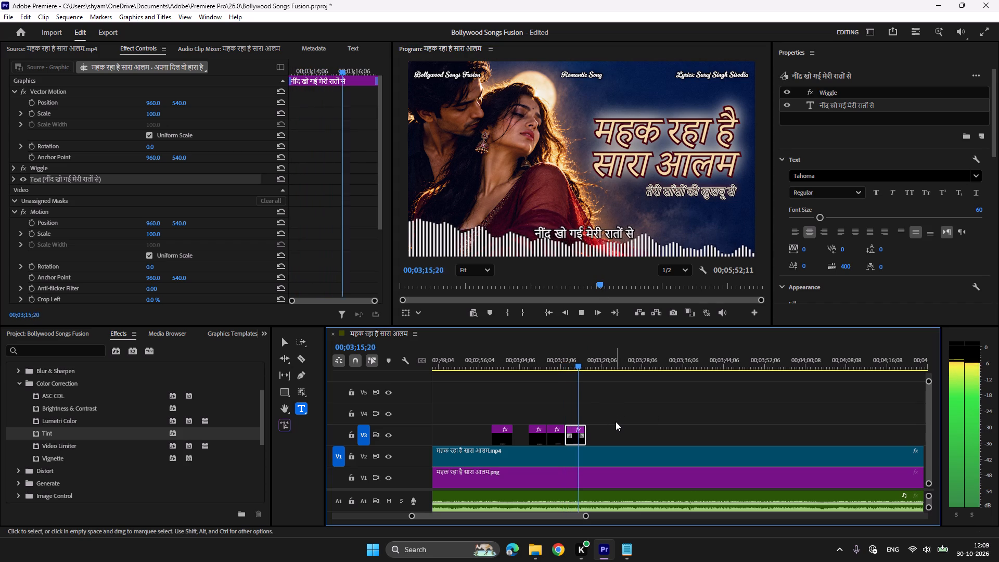
pyautogui.press('space')
pyautogui.hotkey('ctrl', 'c')
pyautogui.hotkey('ctrl', 'v')
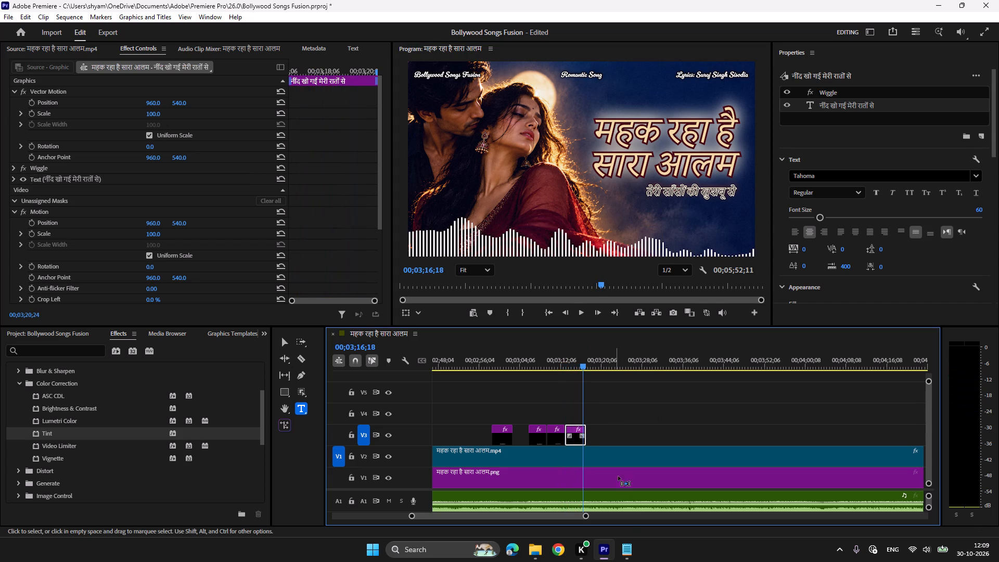
pyautogui.click(634, 549)
pyautogui.moveTo(602, 339); pyautogui.dragTo(517, 339)
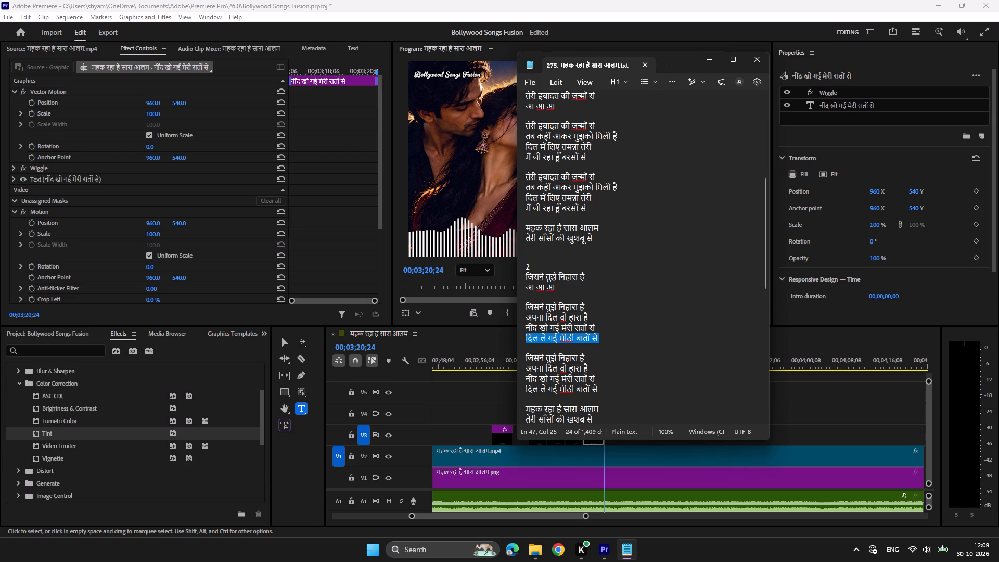
pyautogui.moveTo(517, 339); pyautogui.dragTo(514, 339)
pyautogui.hotkey('ctrl', 'c')
pyautogui.click(603, 545)
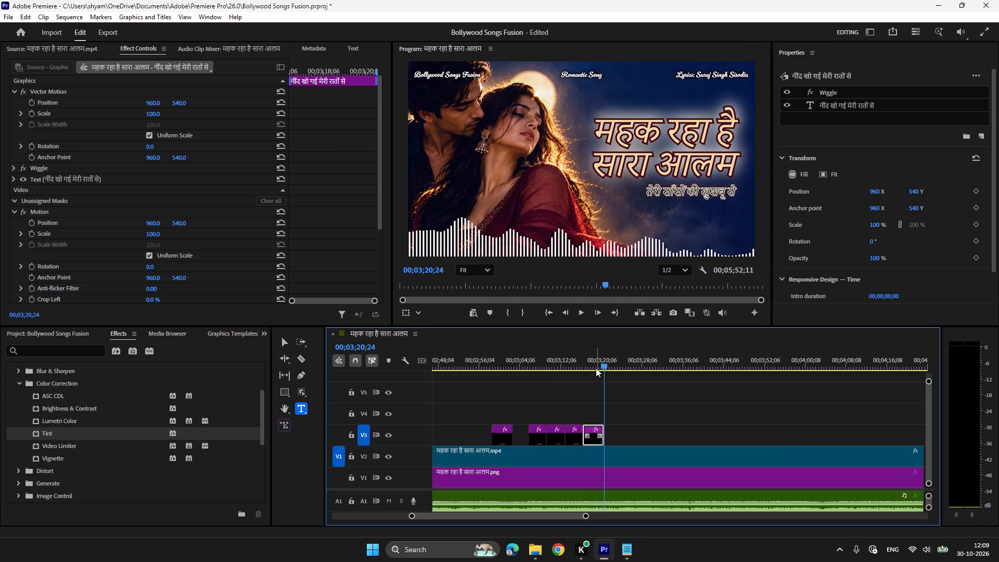
pyautogui.click(596, 367)
pyautogui.click(591, 239)
pyautogui.hotkey('ctrl', 'a')
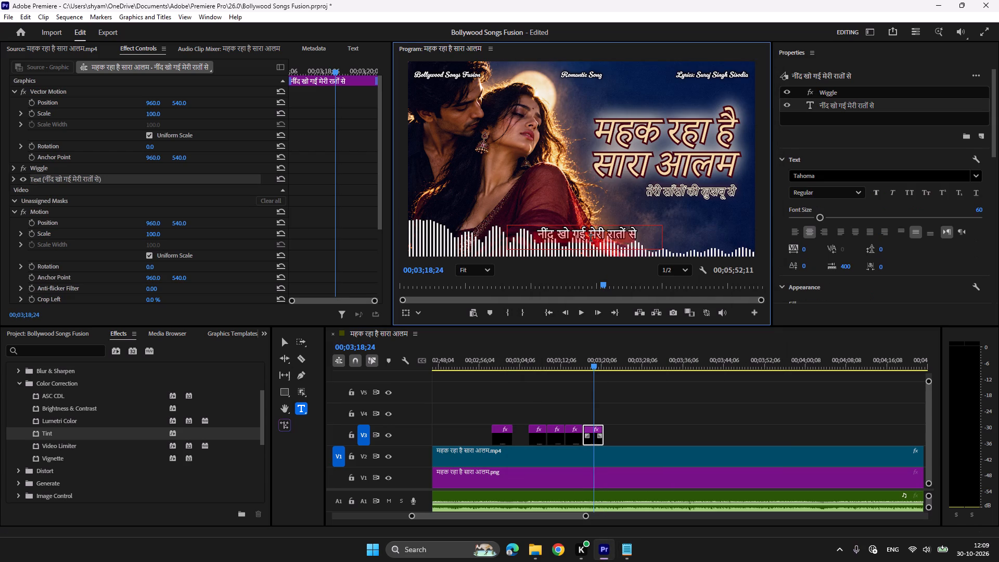
pyautogui.hotkey('ctrl', 'v')
# Play on to the verse repeat and duplicate its four clips, जिसने तुझे निहारा है through दिल ले गई मीठी बातों से, at about 00;03;24.
pyautogui.click(579, 356)
pyautogui.press('space')
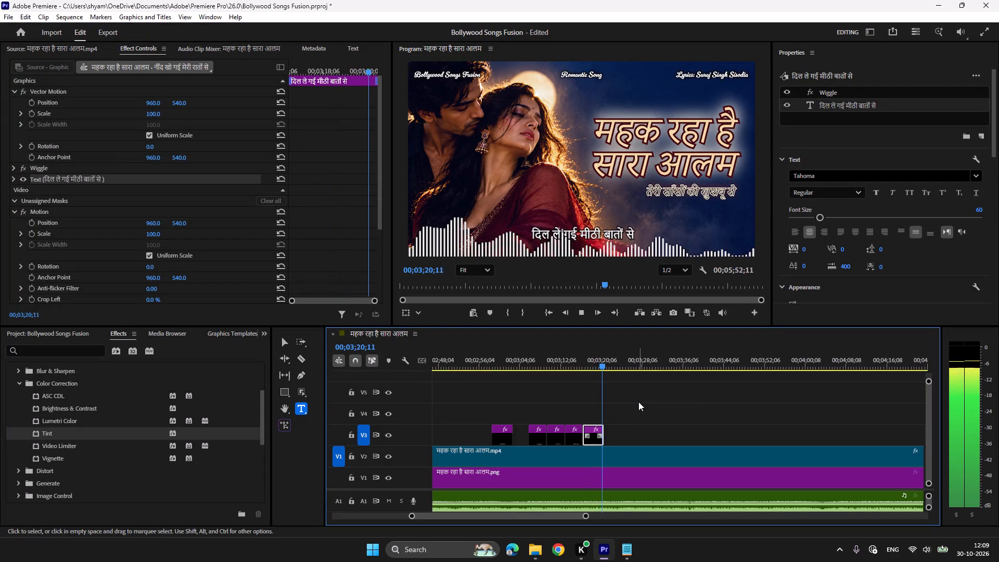
pyautogui.moveTo(529, 394); pyautogui.dragTo(595, 434)
pyautogui.hotkey('ctrl', 'c')
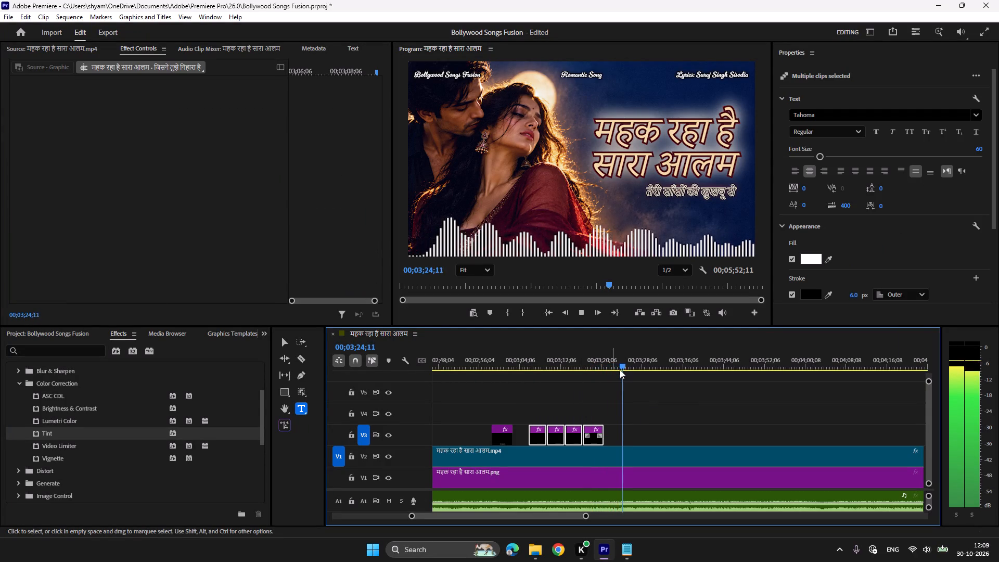
pyautogui.click(616, 357)
pyautogui.press('space')
pyautogui.press('space')
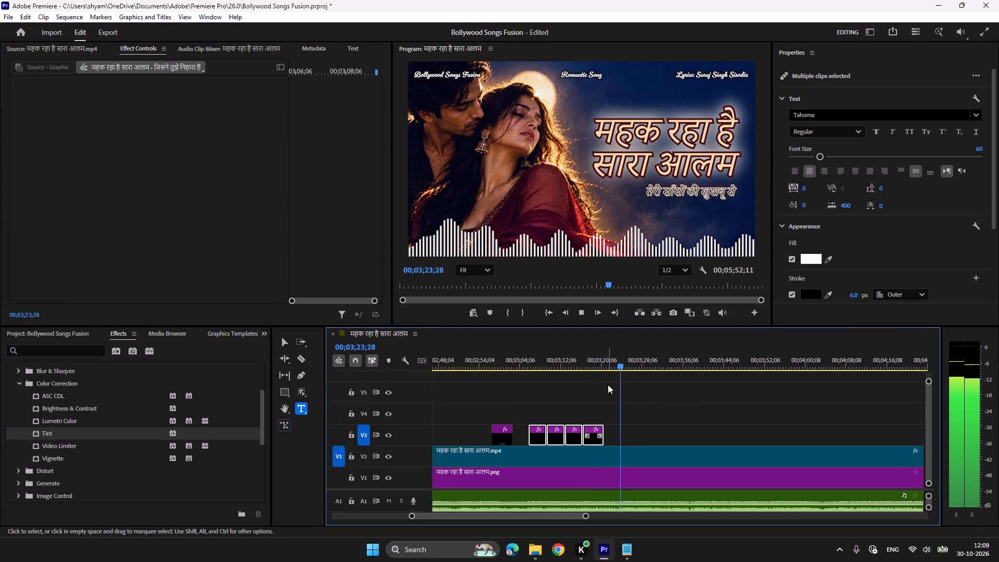
pyautogui.hotkey('ctrl', 'v')
# Play the repeated verse through and paste copies of the earlier महक रहा है सारा आलम and तेरी साँसों की खुशबू से clips at 00;03;38;07.
pyautogui.click(618, 364)
pyautogui.press('space')
pyautogui.scroll(-4, 634, 384)
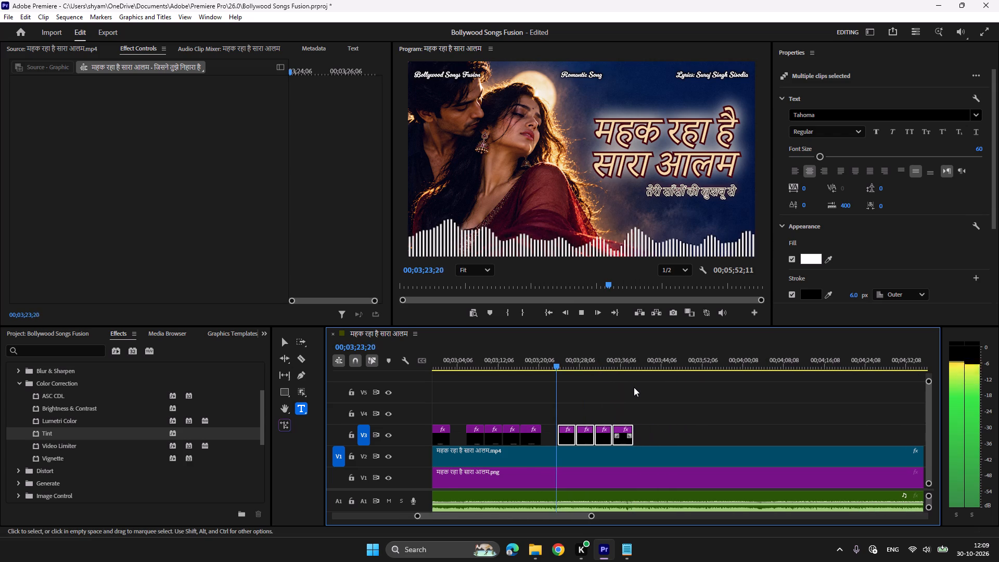
pyautogui.scroll(-3, 634, 387)
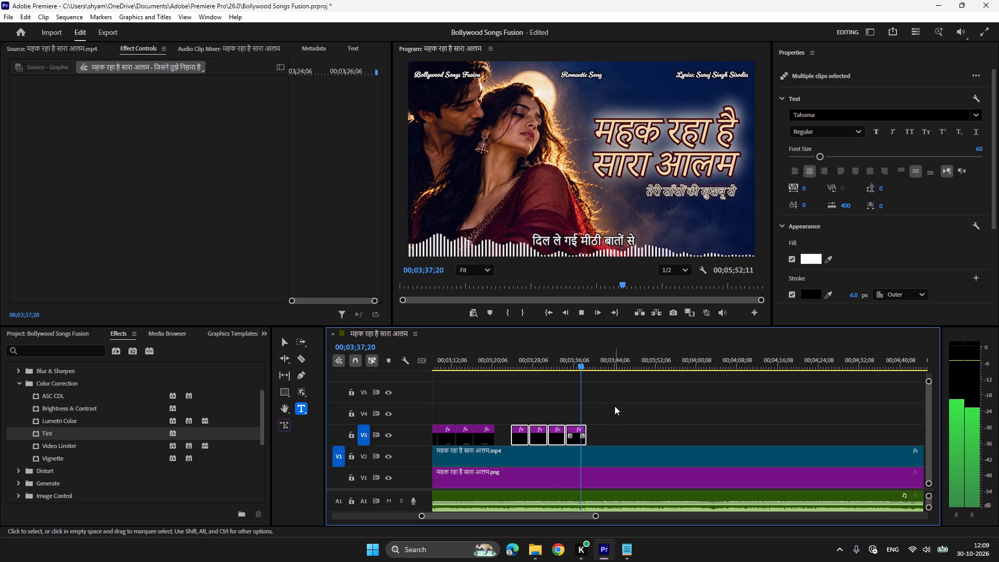
pyautogui.press('space')
pyautogui.scroll(16, 614, 406)
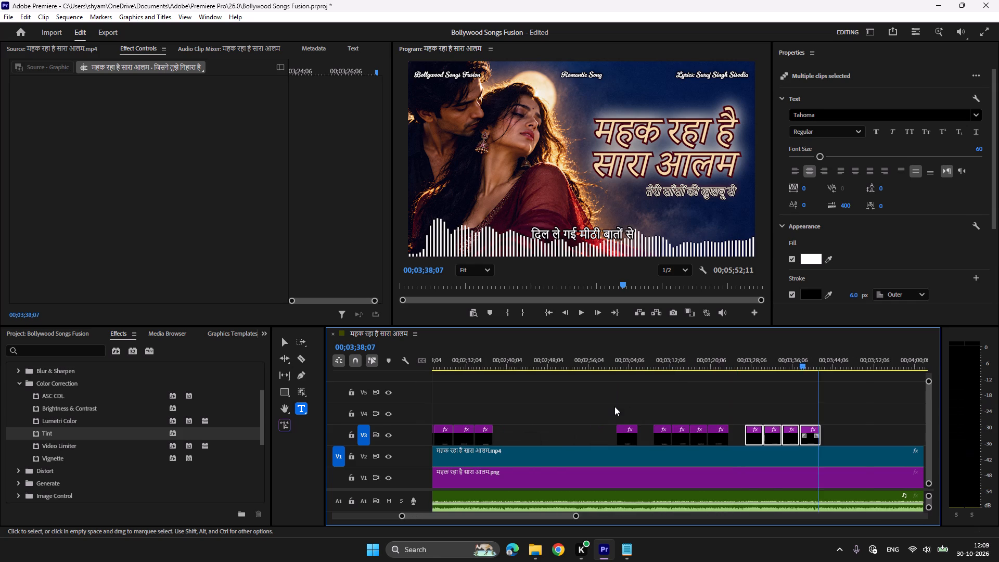
pyautogui.scroll(3, 614, 406)
pyautogui.moveTo(590, 436); pyautogui.dragTo(531, 409)
pyautogui.hotkey('ctrl', 'c')
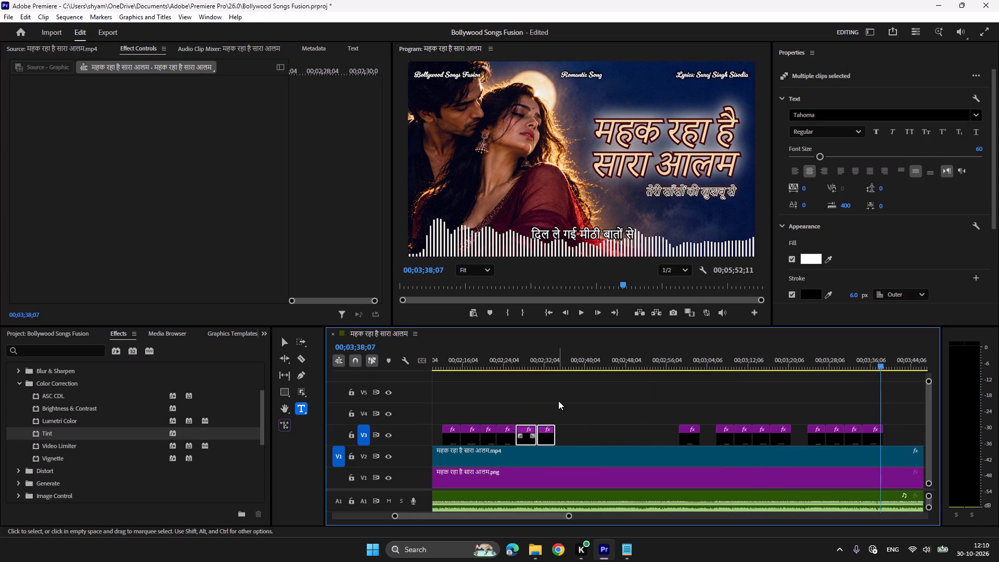
pyautogui.hotkey('ctrl', 'v')
# Play back the newly added refrain clips against the song and save the project.
pyautogui.scroll(-4, 828, 377)
pyautogui.click(813, 366)
pyautogui.press('space')
pyautogui.scroll(-4, 801, 368)
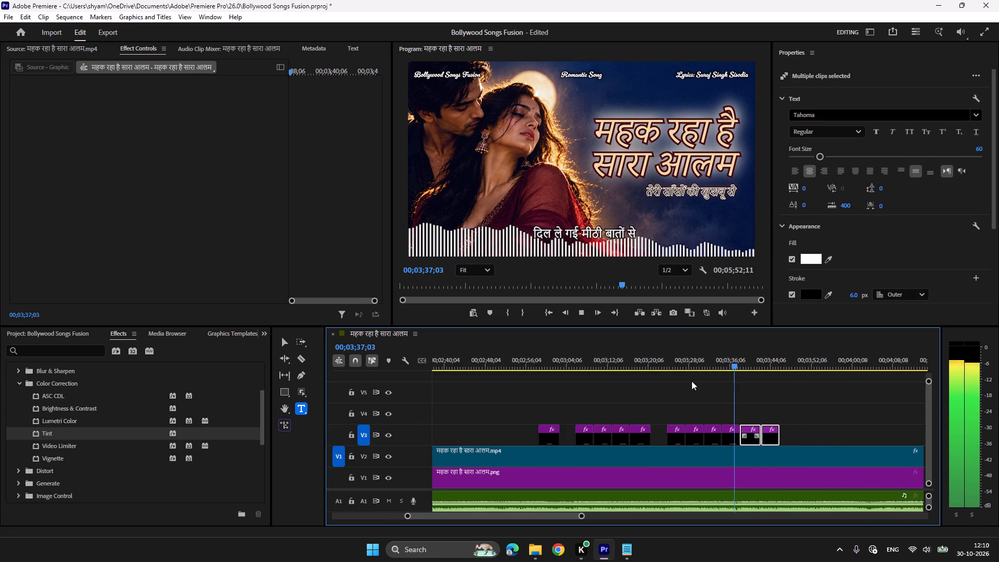
pyautogui.scroll(-5, 691, 381)
pyautogui.scroll(-5, 762, 403)
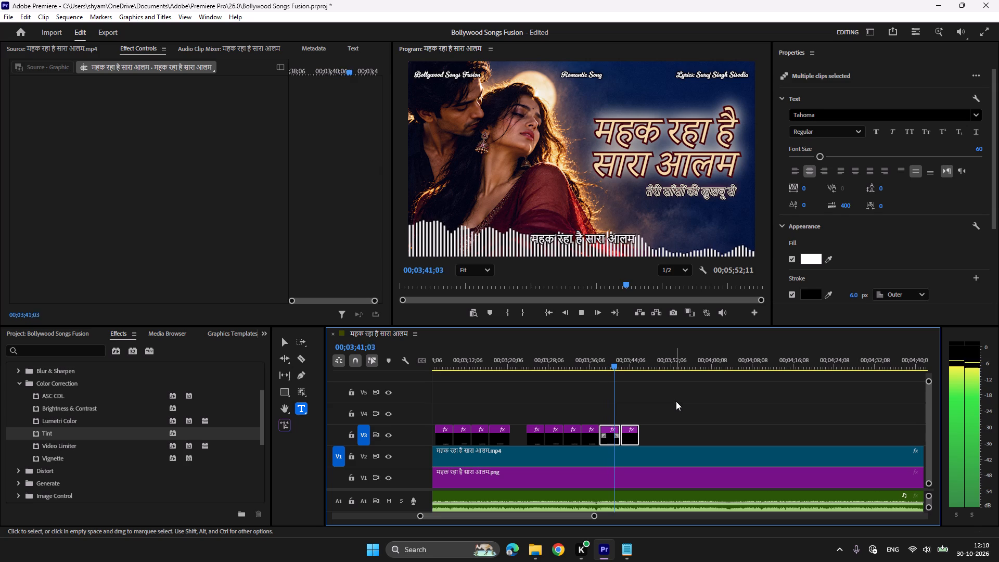
pyautogui.scroll(-4, 677, 401)
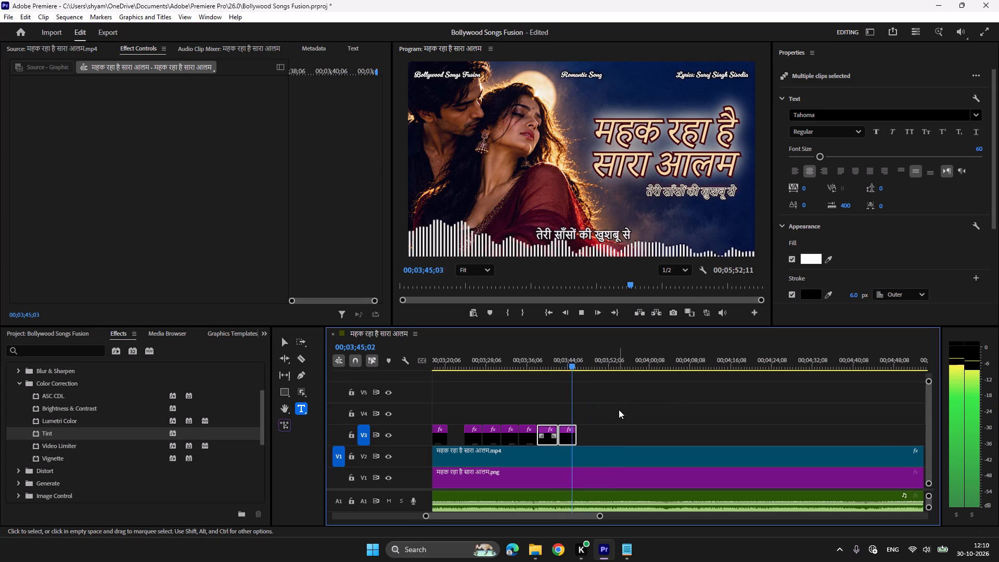
pyautogui.hotkey('ctrl', 's')
# Copy the latest महक रहा है सारा आलम clip and play on to find where the vocals resume.
pyautogui.press('space')
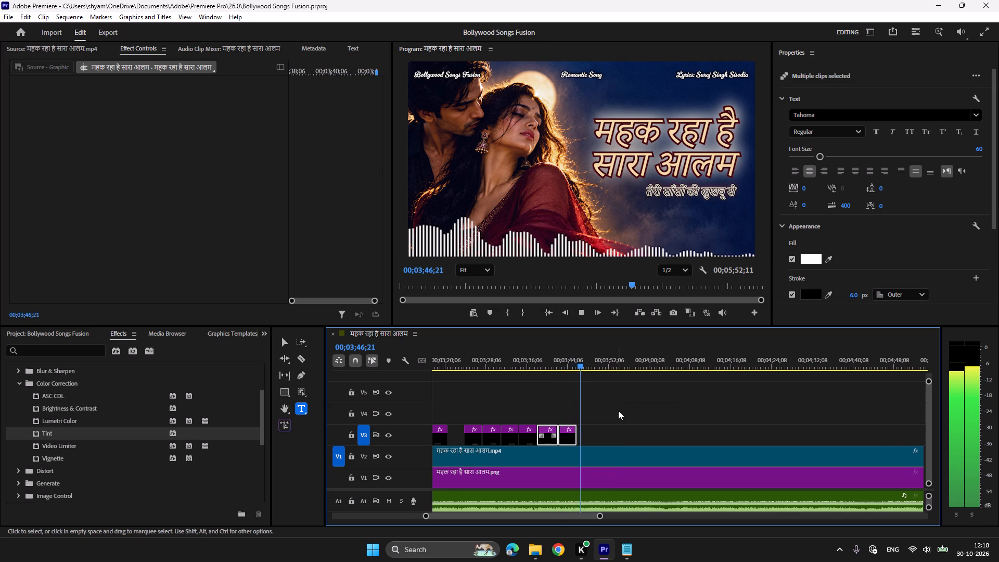
pyautogui.click(618, 411)
pyautogui.click(547, 440)
pyautogui.hotkey('ctrl', 'c')
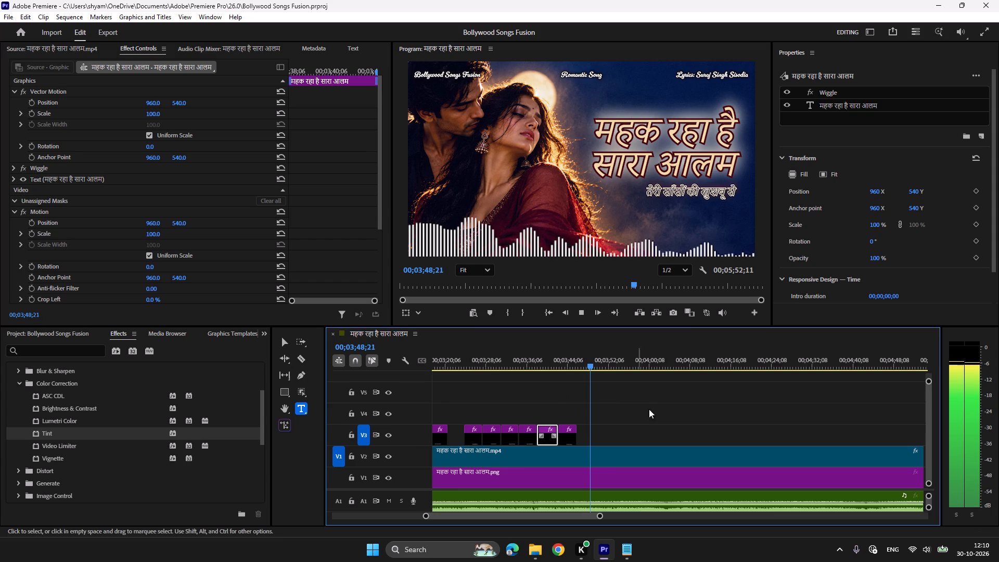
pyautogui.scroll(-4, 662, 412)
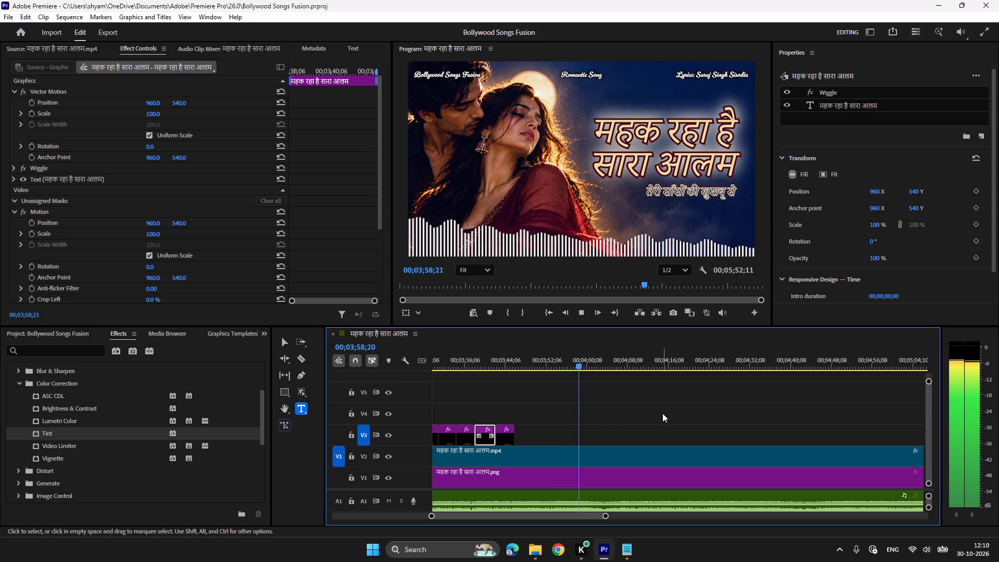
pyautogui.press('space')
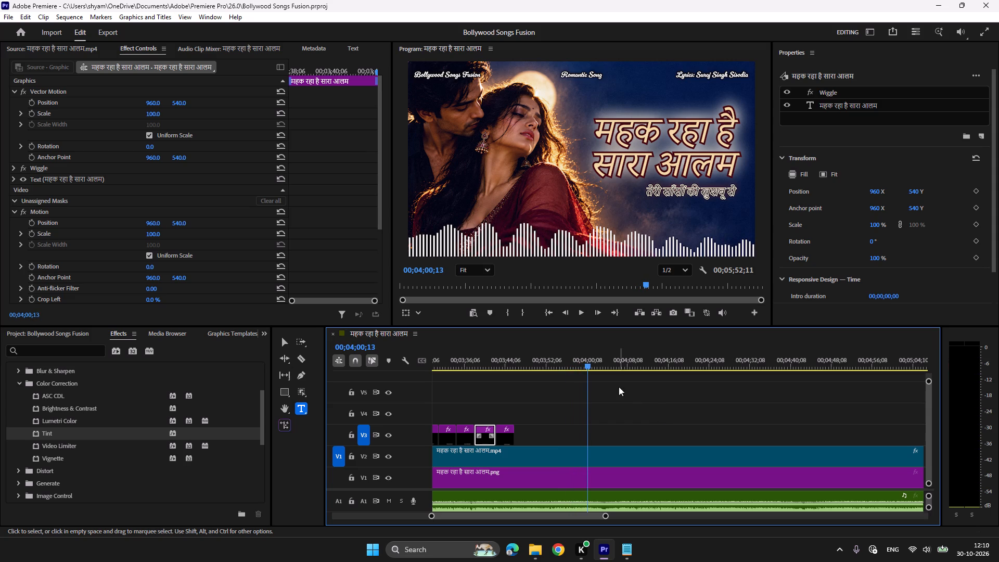
# Replay around 00;04;00 to pin down the vocal entry and paste the copied महक रहा है सारा आलम clip there.
pyautogui.click(582, 360)
pyautogui.press('space')
pyautogui.press('space')
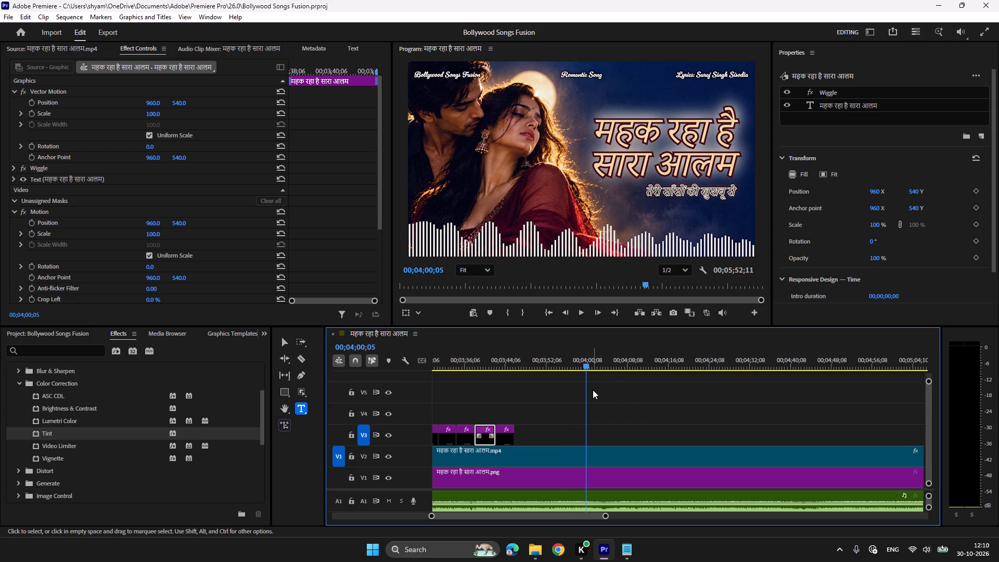
pyautogui.click(582, 361)
pyautogui.press('space')
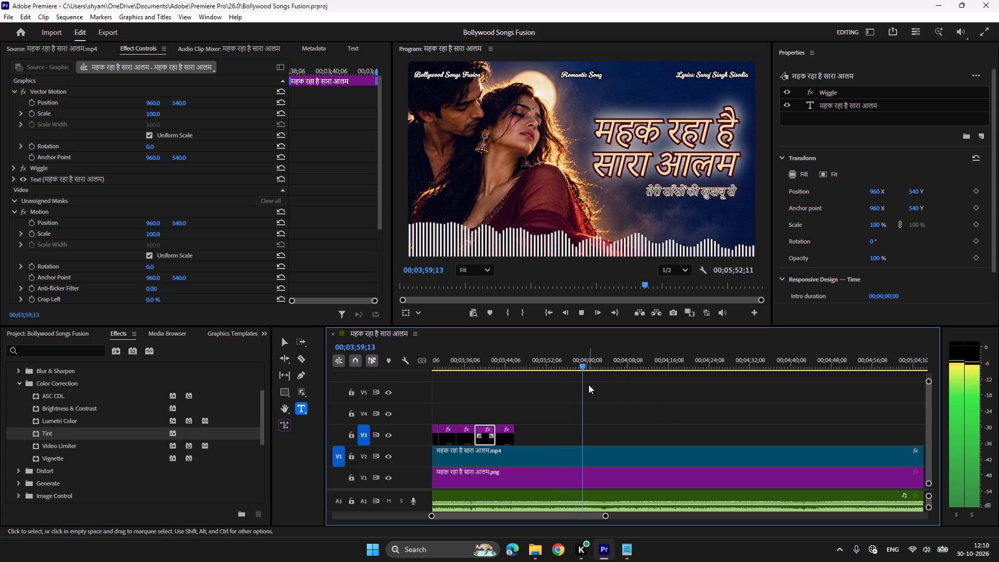
pyautogui.press('space')
pyautogui.press('space')
pyautogui.press('space')
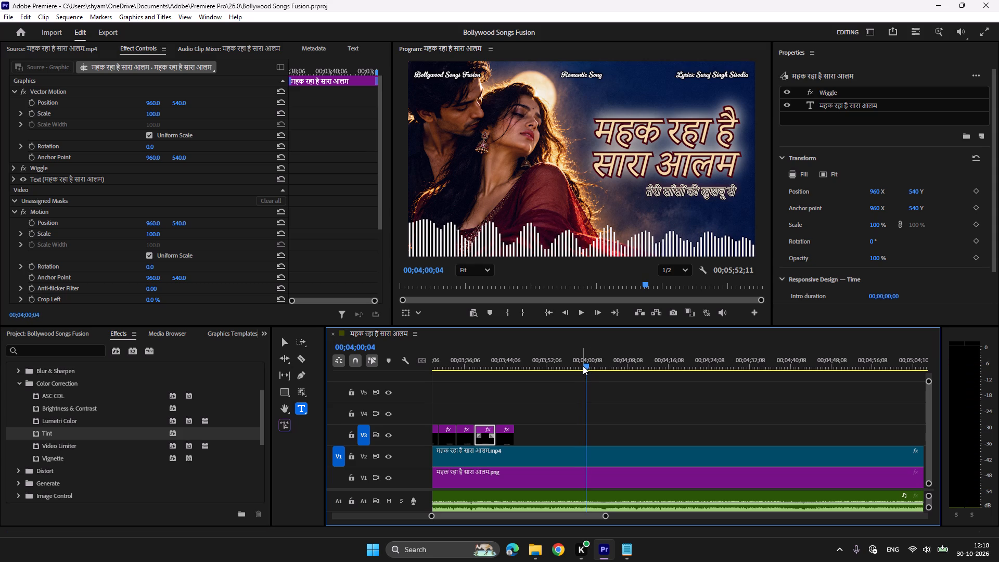
pyautogui.click(583, 366)
pyautogui.click(579, 365)
pyautogui.press('space')
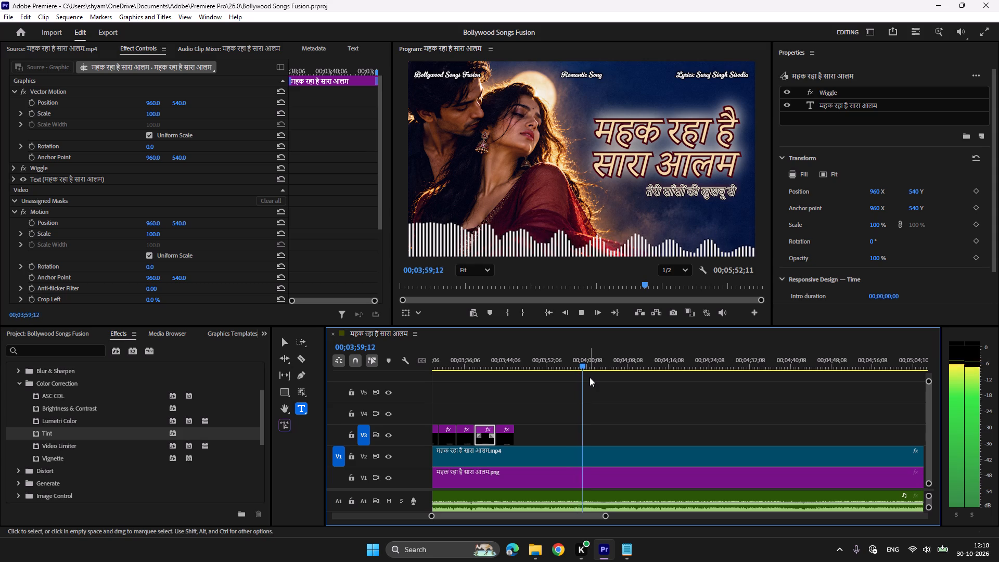
pyautogui.press('space')
pyautogui.press('space')
pyautogui.press('space')
pyautogui.hotkey('ctrl', 'v')
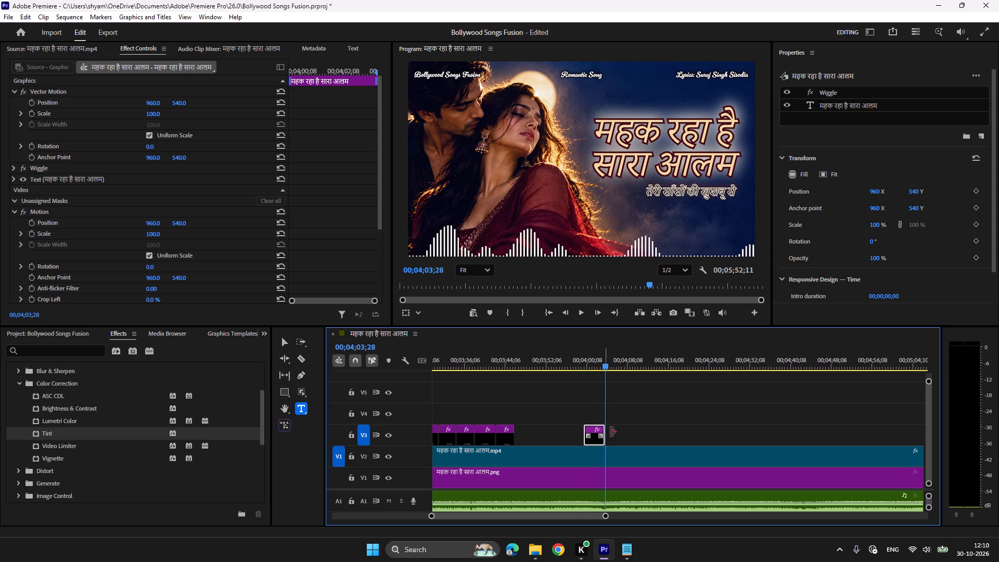
# Replace the newly pasted clip's text near 00;04;01 with तेरी यादों में जीते हैं हम, copied from the Notepad lyrics file.
pyautogui.click(636, 542)
pyautogui.scroll(-4, 632, 418)
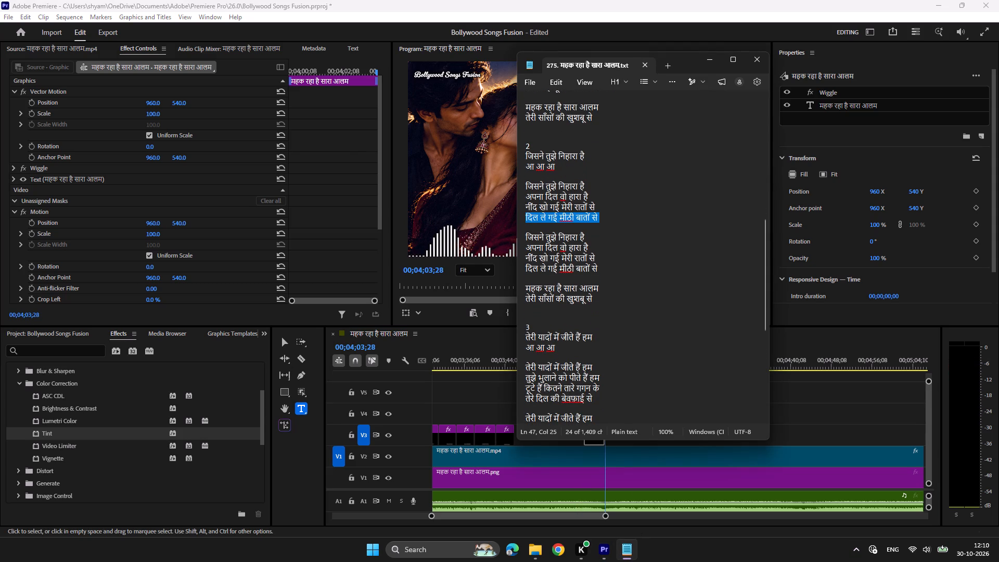
pyautogui.moveTo(598, 366); pyautogui.dragTo(520, 366)
pyautogui.hotkey('ctrl', 'c')
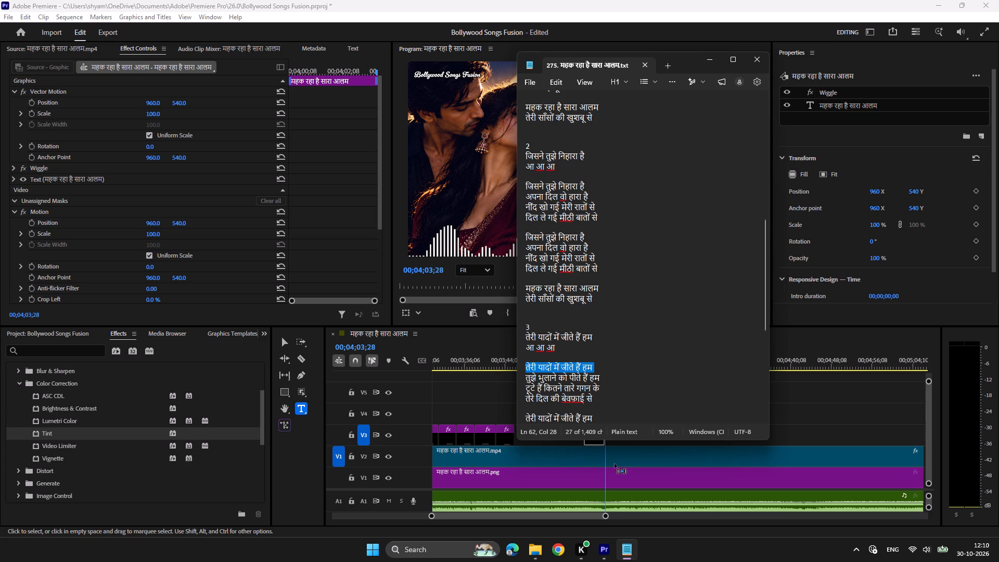
pyautogui.click(604, 551)
pyautogui.click(595, 362)
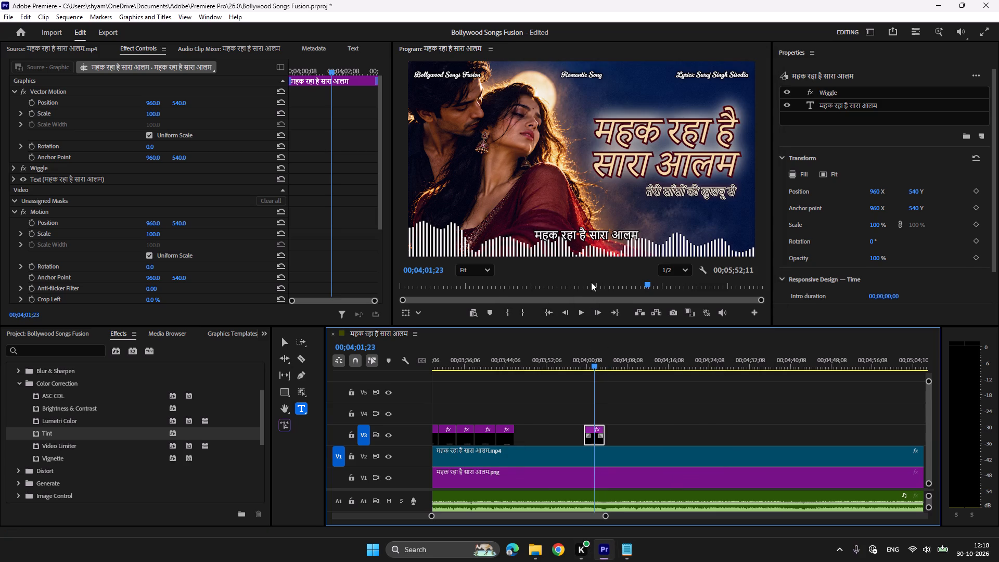
pyautogui.click(587, 238)
pyautogui.hotkey('ctrl', 'a')
pyautogui.hotkey('ctrl', 'v')
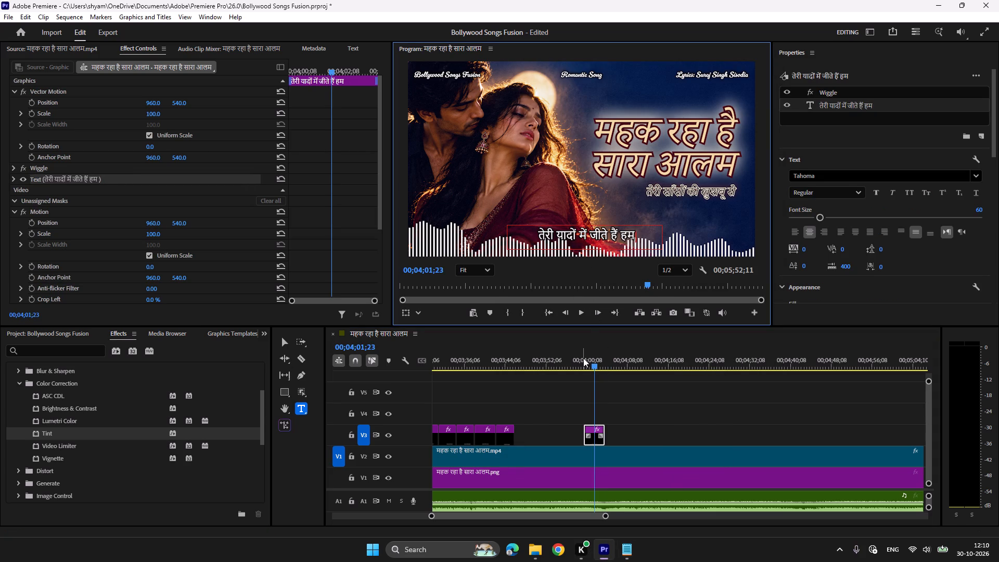
# Play on from the edited lyric and paste a copy of the तेरी यादों में जीते हैं हम clip at 00;04;07;00.
pyautogui.click(583, 358)
pyautogui.press('space')
pyautogui.scroll(-4, 622, 410)
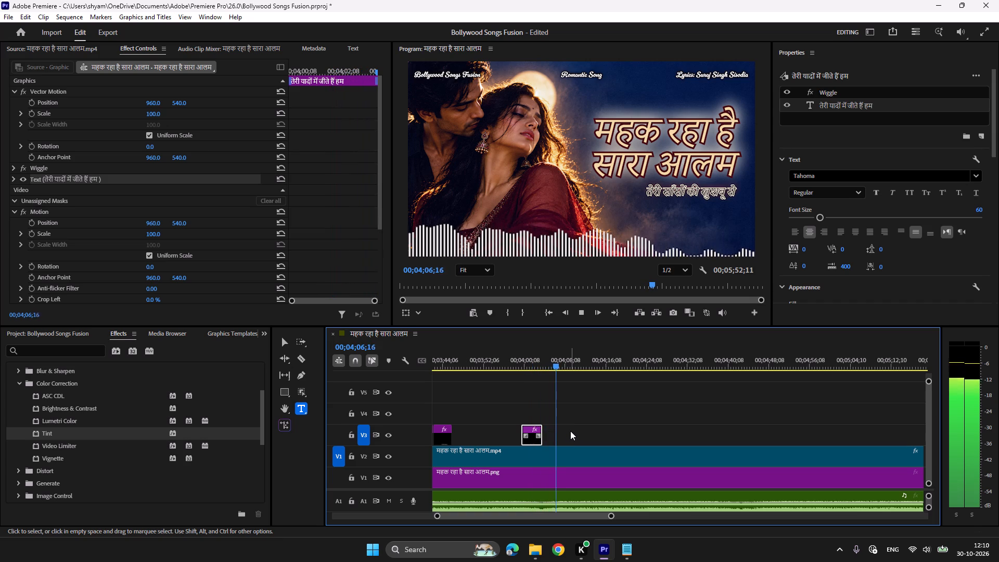
pyautogui.press('space')
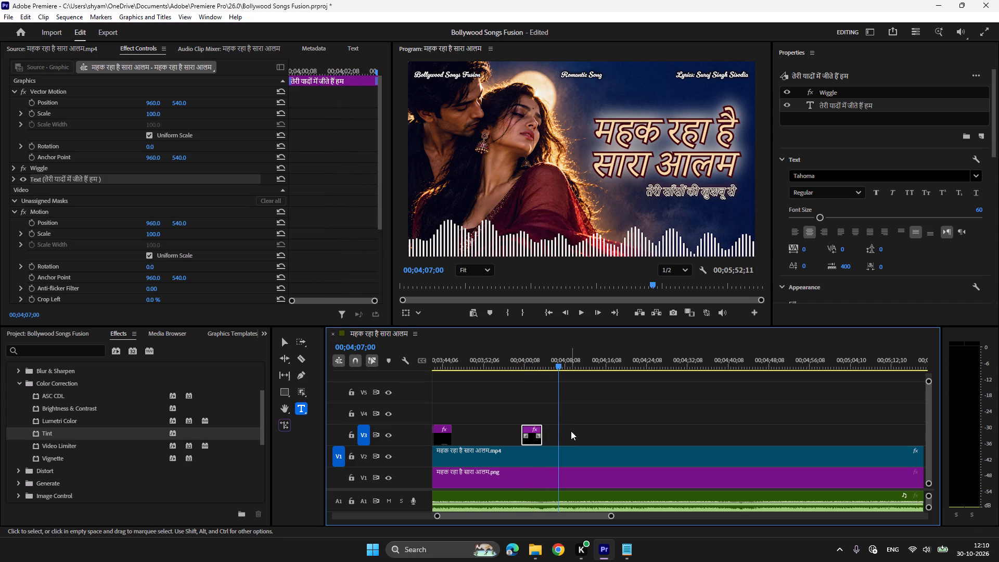
pyautogui.hotkey('ctrl', 'c')
pyautogui.hotkey('ctrl', 'v')
# Duplicate the latest lyric clip at 00;04;10;17 in time with the song and change its text to तुझे भुलाने को पीते हैं हम.
pyautogui.click(558, 360)
pyautogui.press('space')
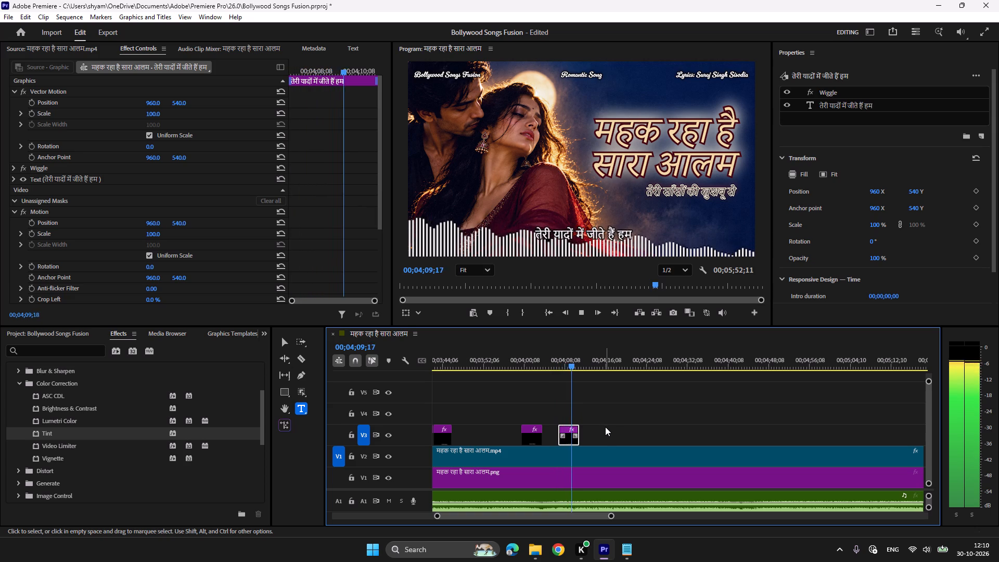
pyautogui.press('space')
pyautogui.hotkey('ctrl', 'c')
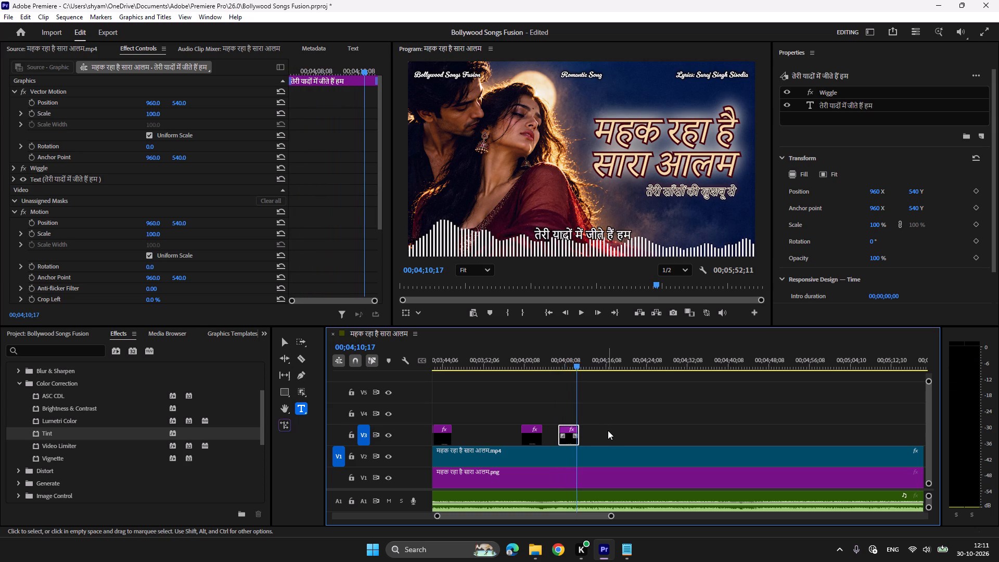
pyautogui.hotkey('ctrl', 'v')
pyautogui.click(625, 545)
pyautogui.scroll(-2, 646, 362)
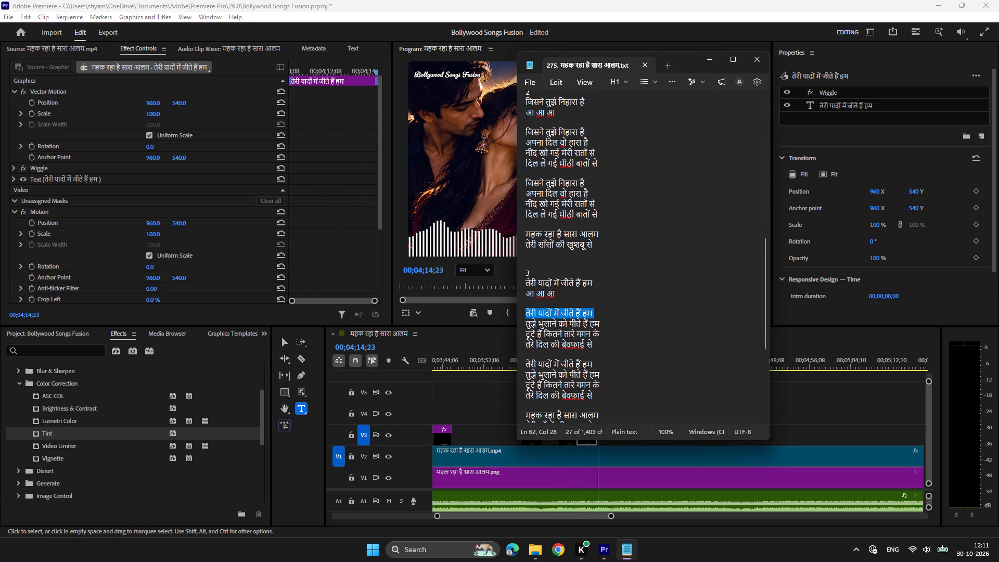
pyautogui.moveTo(601, 317); pyautogui.dragTo(511, 317)
pyautogui.hotkey('ctrl', 'c')
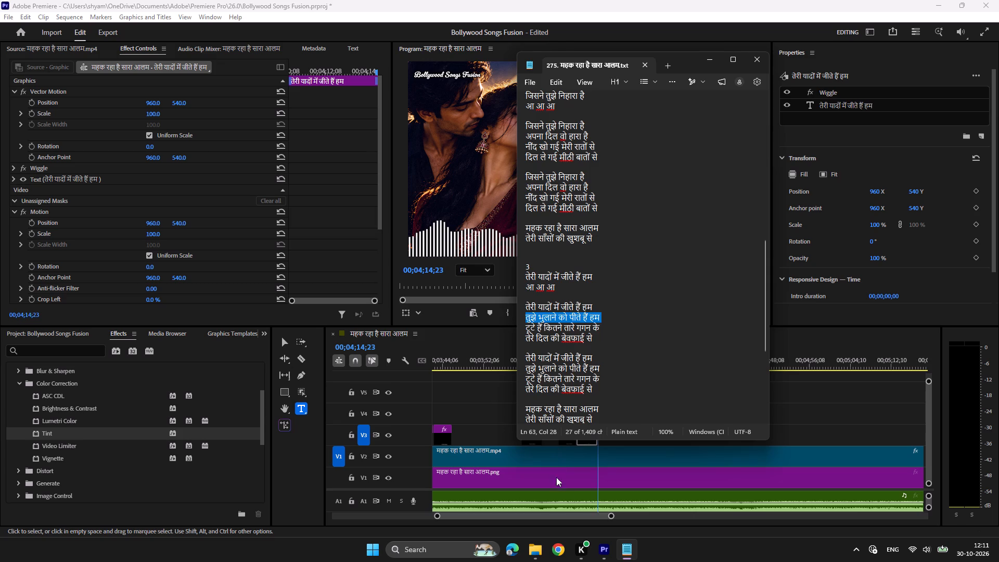
pyautogui.click(604, 548)
pyautogui.click(590, 356)
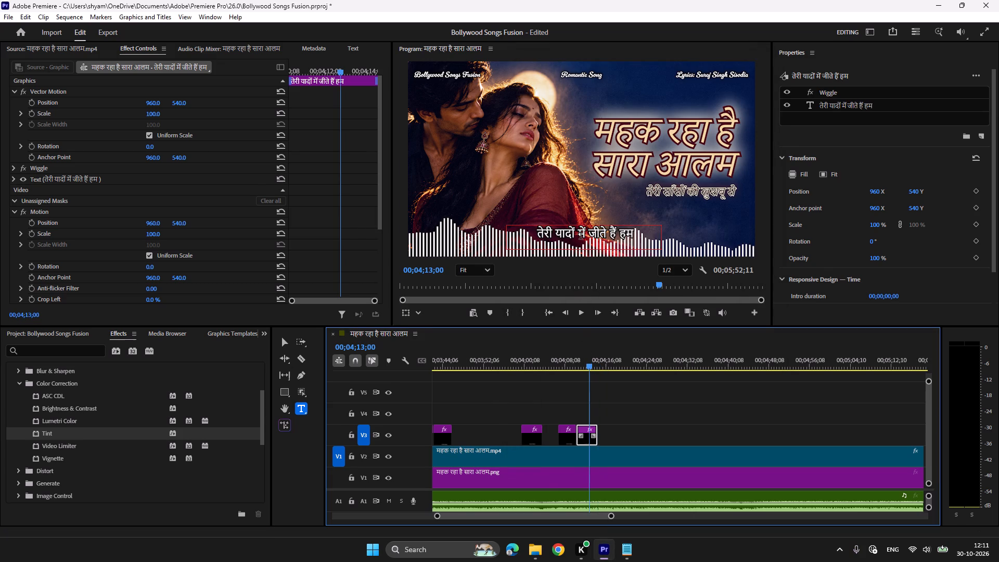
pyautogui.click(581, 237)
pyautogui.hotkey('ctrl', 'a')
pyautogui.hotkey('ctrl', 'v')
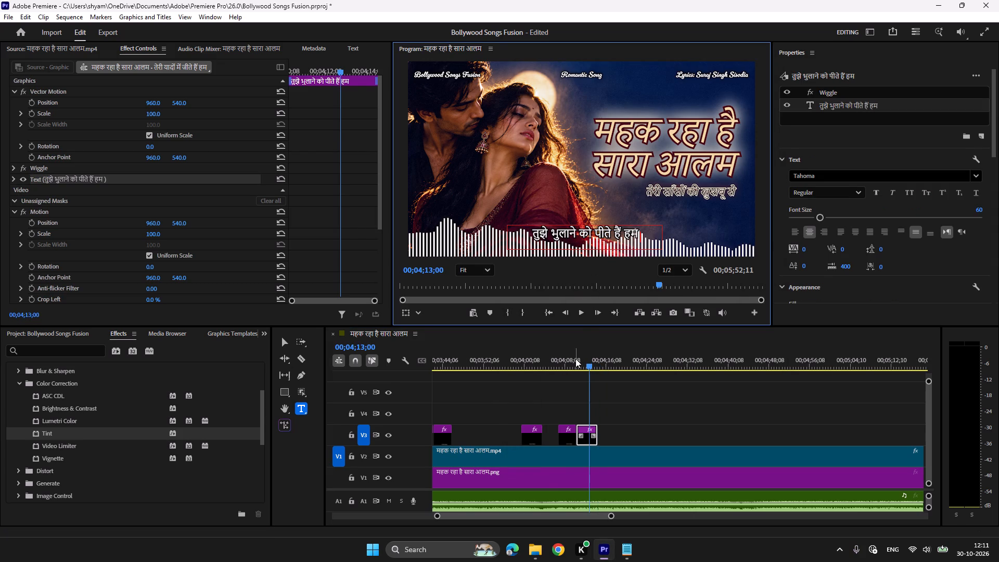
# Duplicate that lyric clip at about 00;04;14;07 and change the copy's text to टूटे हैं कितने तारे गगन के from the lyrics file.
pyautogui.click(575, 359)
pyautogui.press('space')
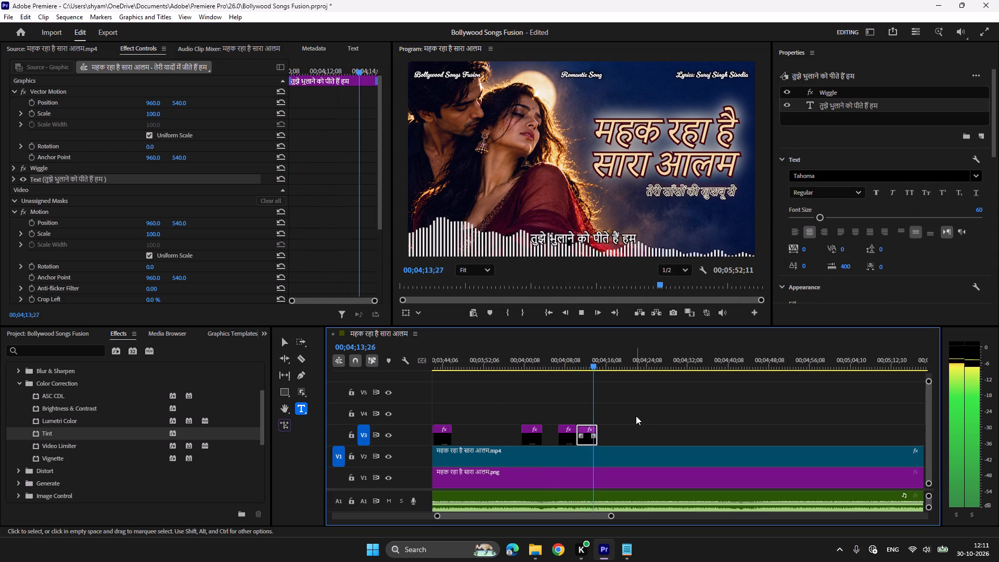
pyautogui.press('space')
pyautogui.hotkey('ctrl', 'c')
pyautogui.hotkey('ctrl', 'v')
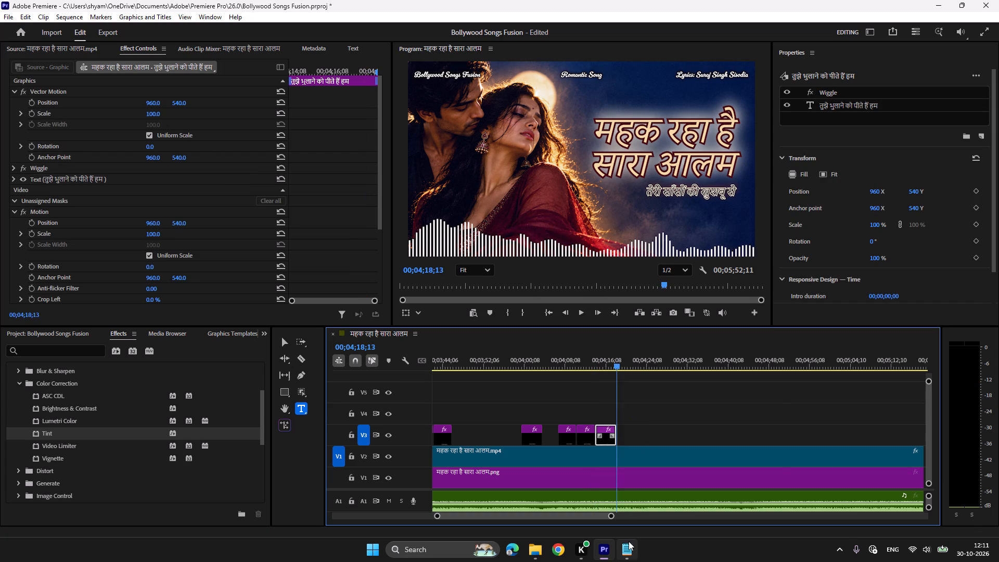
pyautogui.click(629, 544)
pyautogui.moveTo(599, 328); pyautogui.dragTo(514, 327)
pyautogui.hotkey('ctrl', 'c')
pyautogui.click(600, 546)
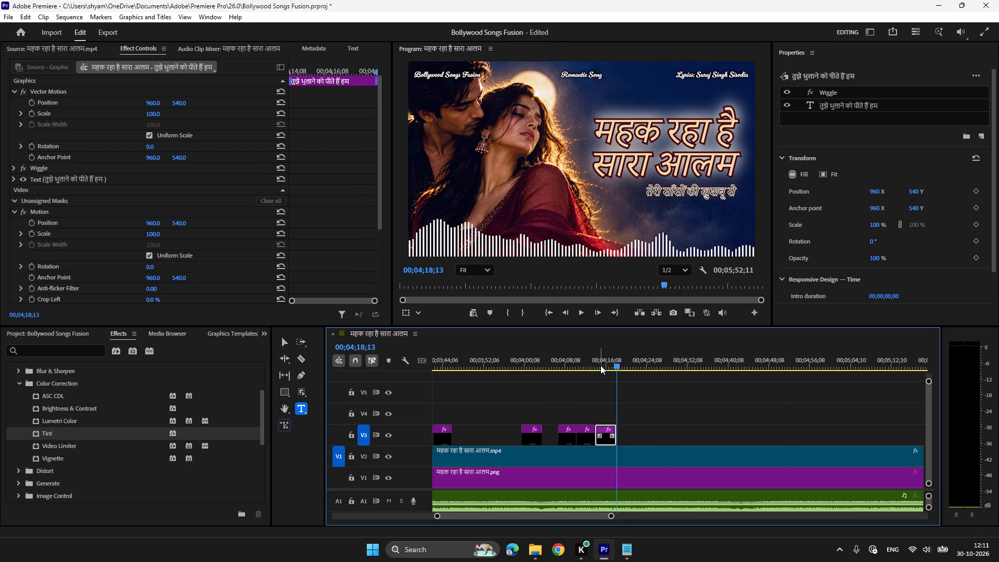
pyautogui.click(602, 362)
pyautogui.click(576, 234)
pyautogui.hotkey('ctrl', 'a')
pyautogui.hotkey('ctrl', 'v')
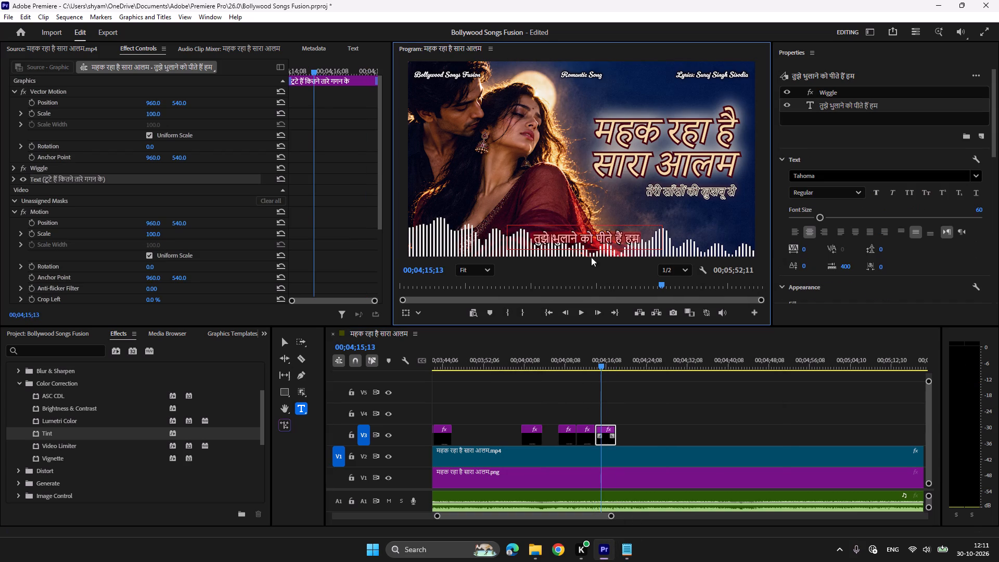
# Duplicate the lyric clip at 00;04;17;29 and change the copy's text to तेरे दिल की बेवफ़ाई से from the lyrics file.
pyautogui.click(591, 357)
pyautogui.press('space')
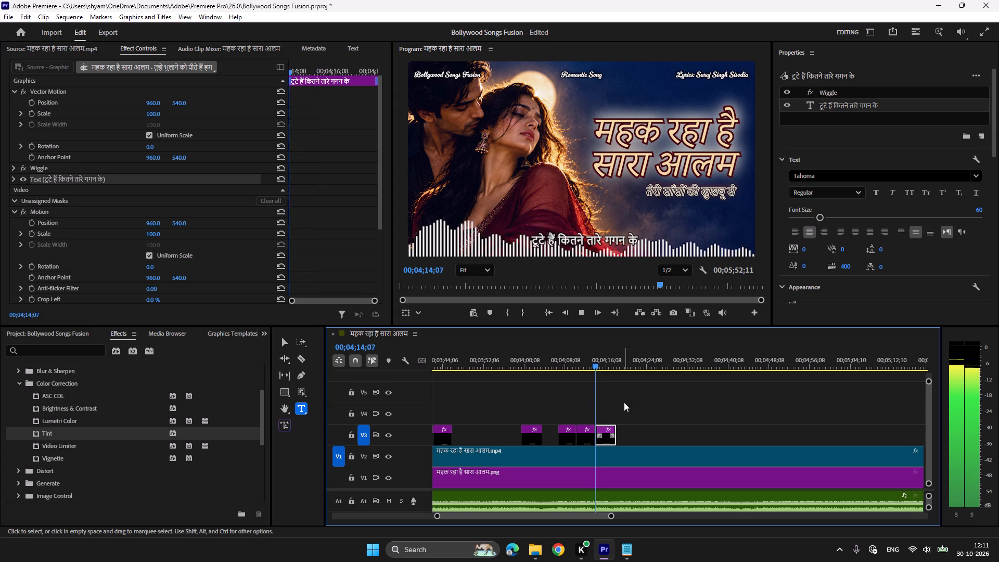
pyautogui.scroll(-3, 624, 402)
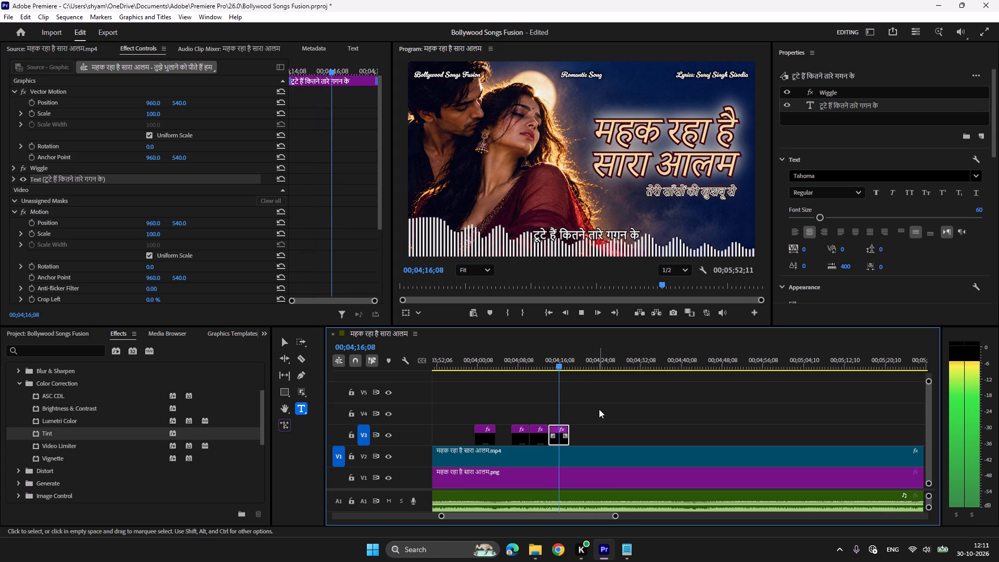
pyautogui.press('space')
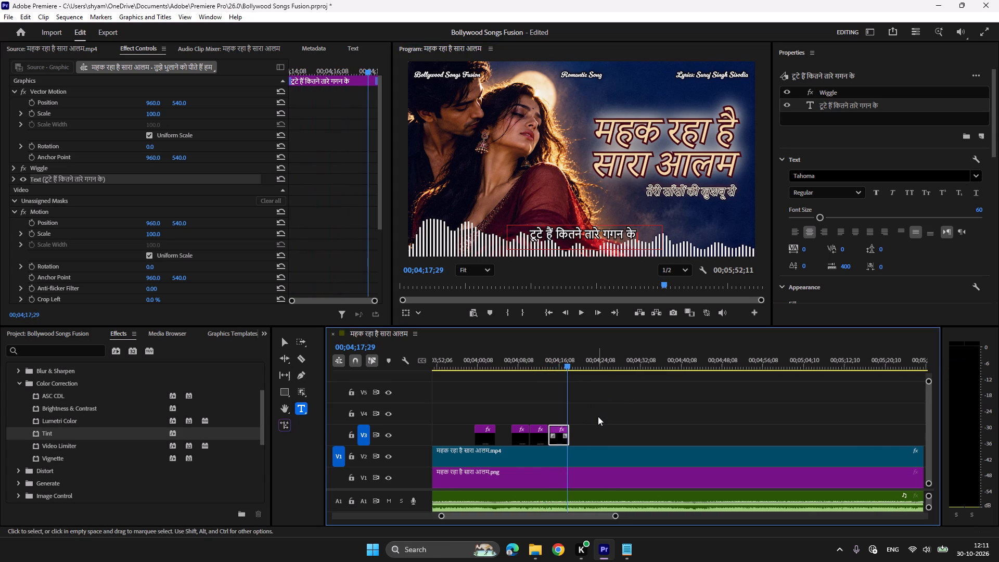
pyautogui.hotkey('ctrl', 'c')
pyautogui.hotkey('ctrl', 'v')
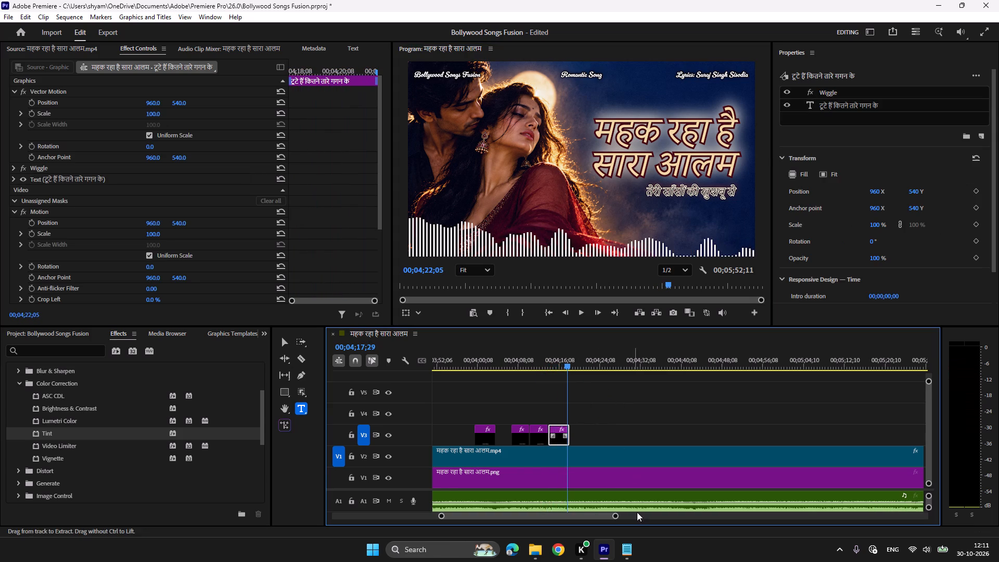
pyautogui.click(628, 543)
pyautogui.moveTo(598, 337); pyautogui.dragTo(550, 337)
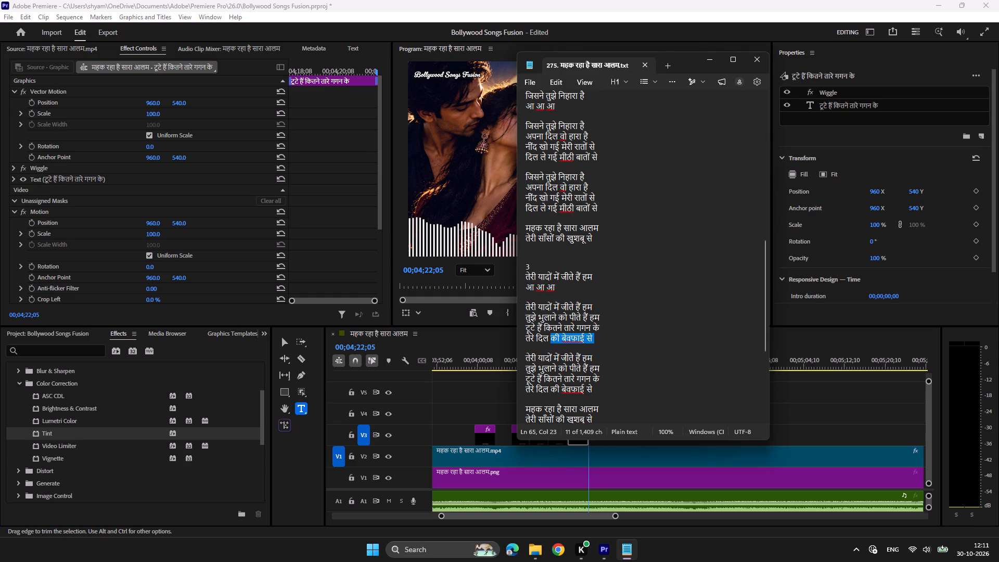
pyautogui.moveTo(550, 337); pyautogui.dragTo(515, 337)
pyautogui.hotkey('ctrl', 'c')
pyautogui.click(608, 555)
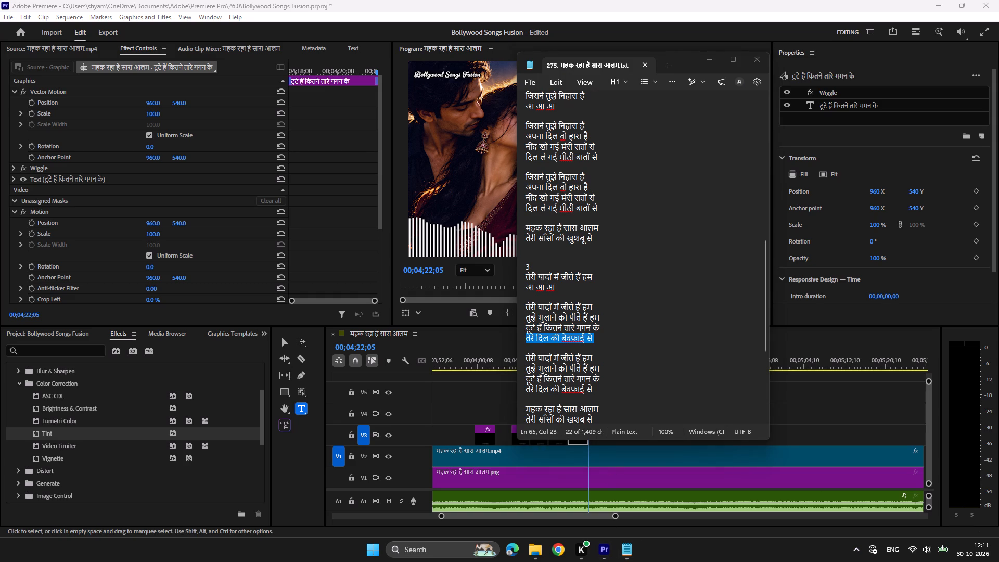
pyautogui.click(604, 548)
pyautogui.click(577, 360)
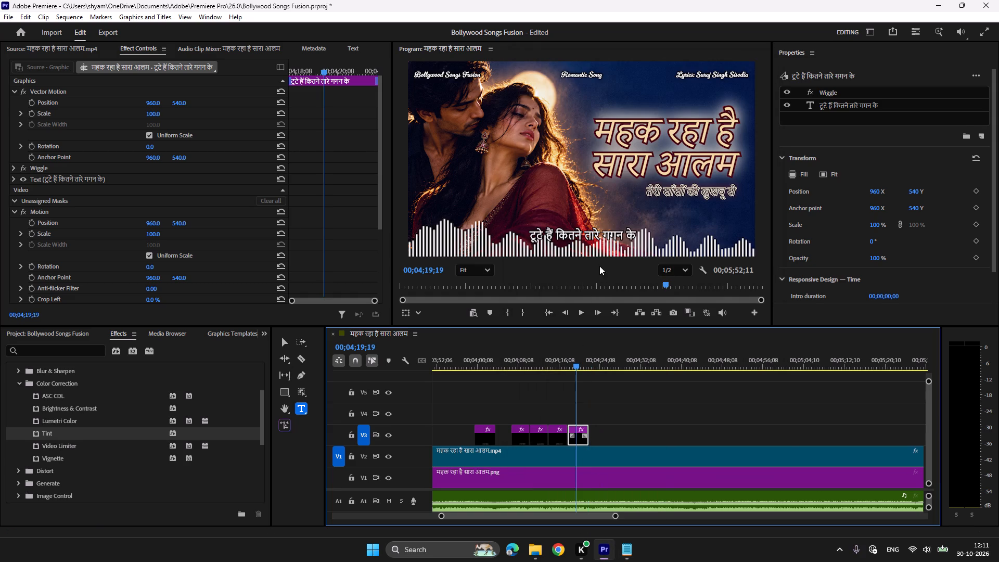
pyautogui.click(598, 232)
pyautogui.hotkey('ctrl', 'a')
pyautogui.hotkey('ctrl', 'v')
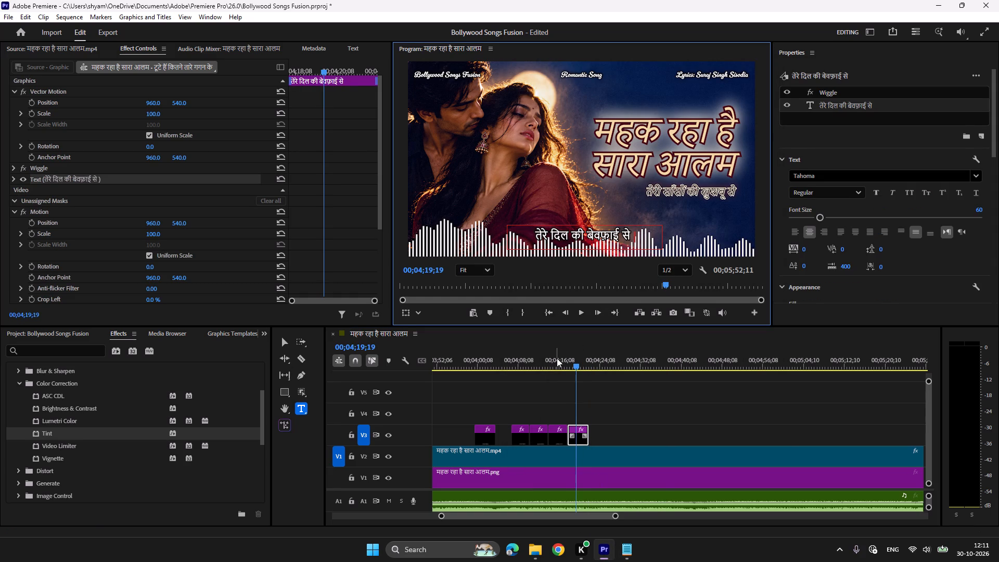
# Copy the four third-verse lyric clips and paste them where the verse repeats, at about 00;04;25;00.
pyautogui.click(566, 360)
pyautogui.press('space')
pyautogui.moveTo(514, 395); pyautogui.dragTo(572, 430)
pyautogui.hotkey('ctrl', 'c')
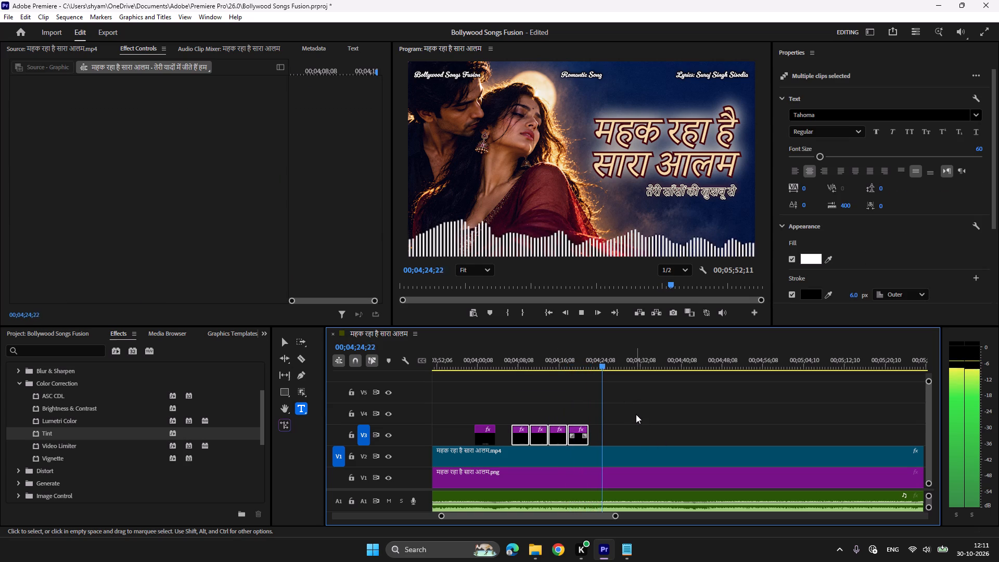
pyautogui.press('space')
pyautogui.click(600, 359)
pyautogui.press('space')
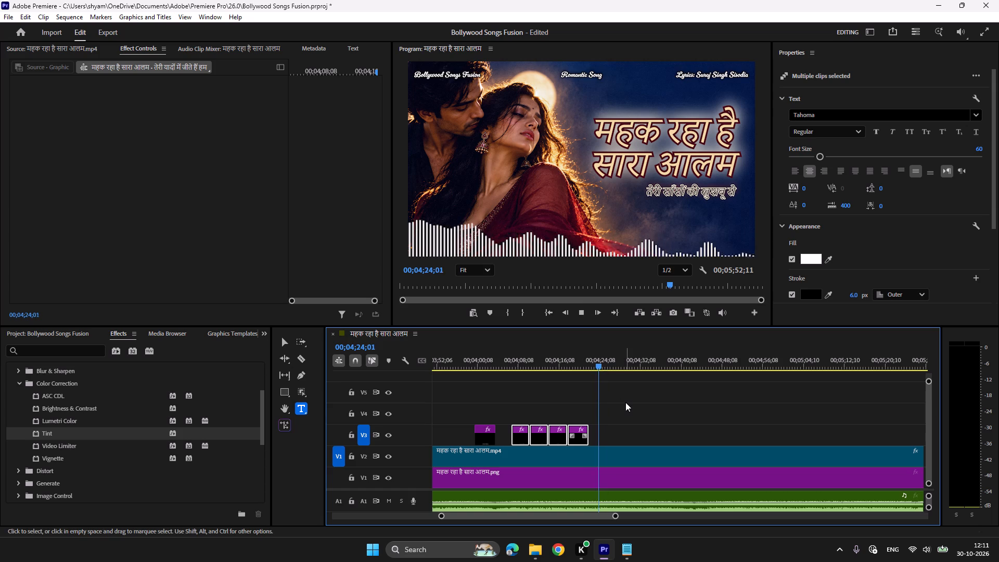
pyautogui.press('space')
pyautogui.click(599, 363)
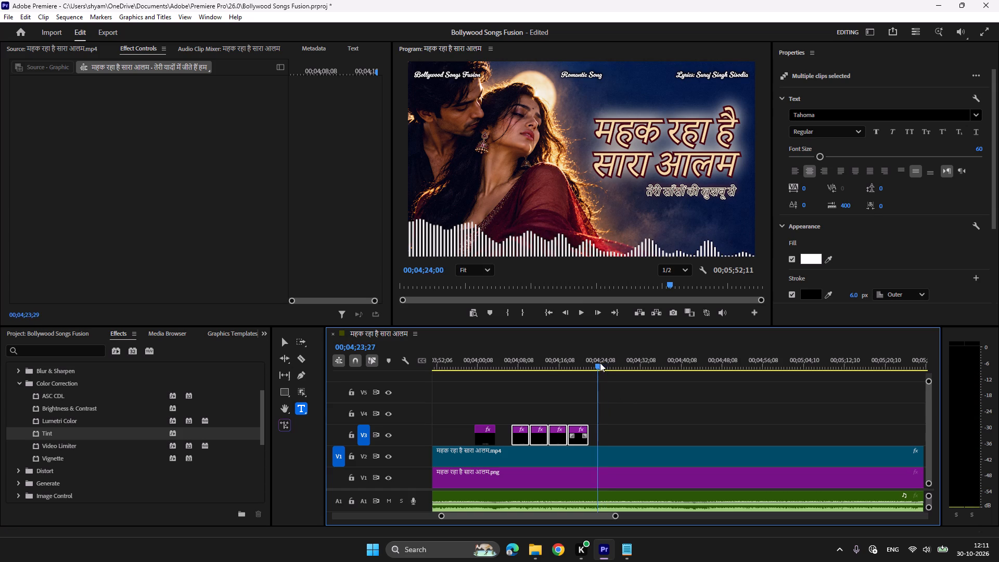
pyautogui.press('space')
pyautogui.press('space')
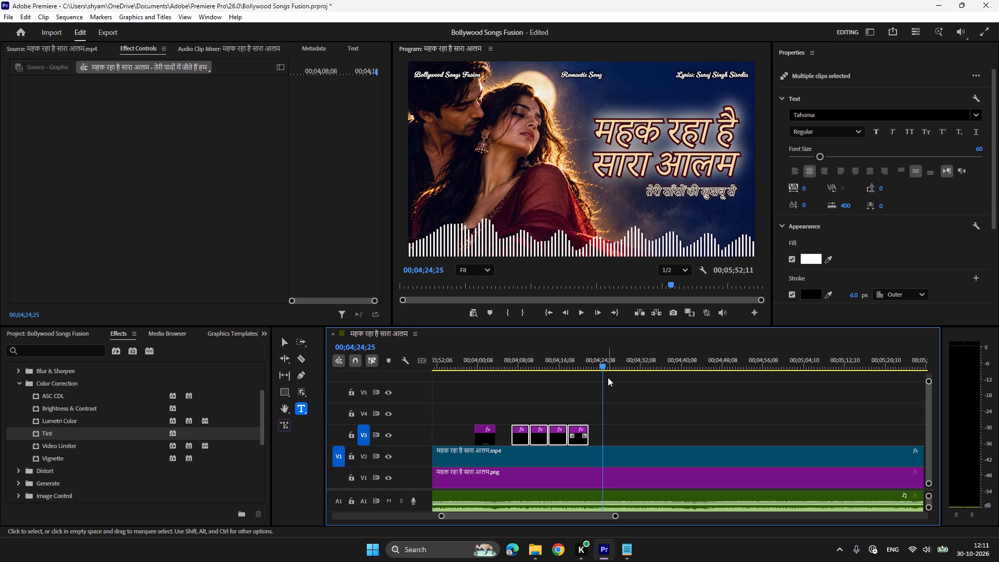
pyautogui.press('space')
pyautogui.press('space')
pyautogui.hotkey('ctrl', 'v')
# Play through the repeated third verse and paste copies of the two refrain clips from about 00;03;38;07 at 00;04;39;19.
pyautogui.click(605, 365)
pyautogui.press('space')
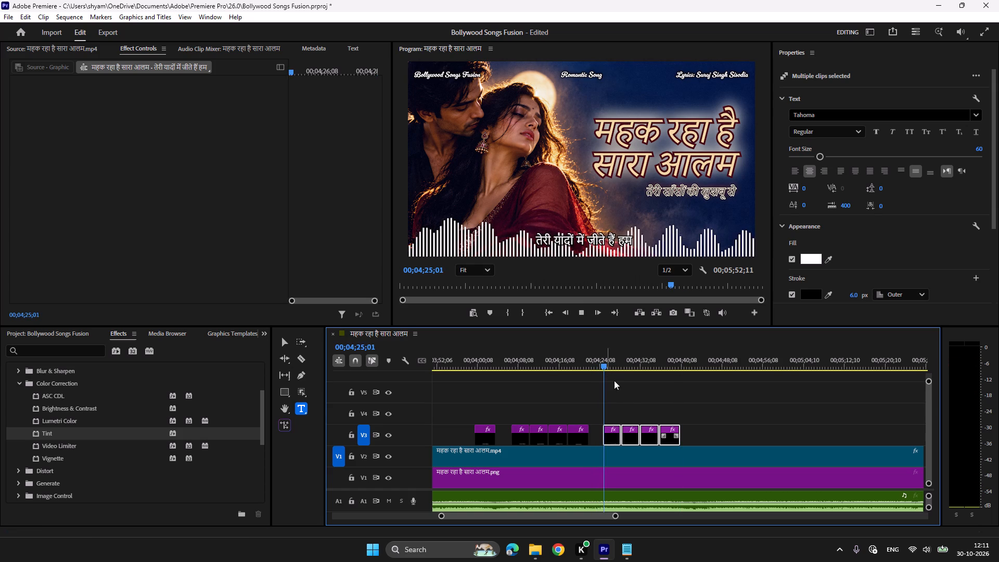
pyautogui.scroll(-3, 648, 397)
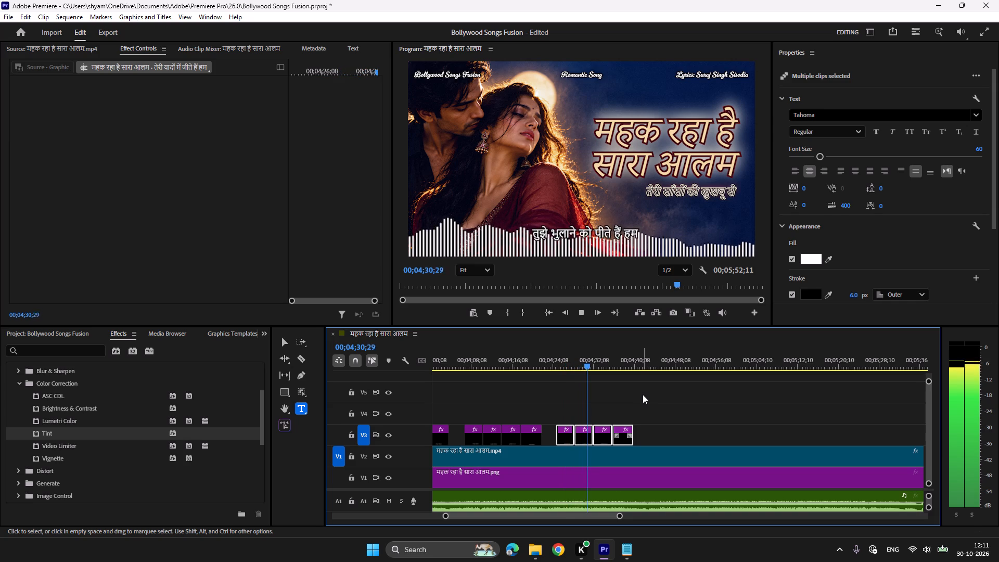
pyautogui.scroll(-2, 645, 394)
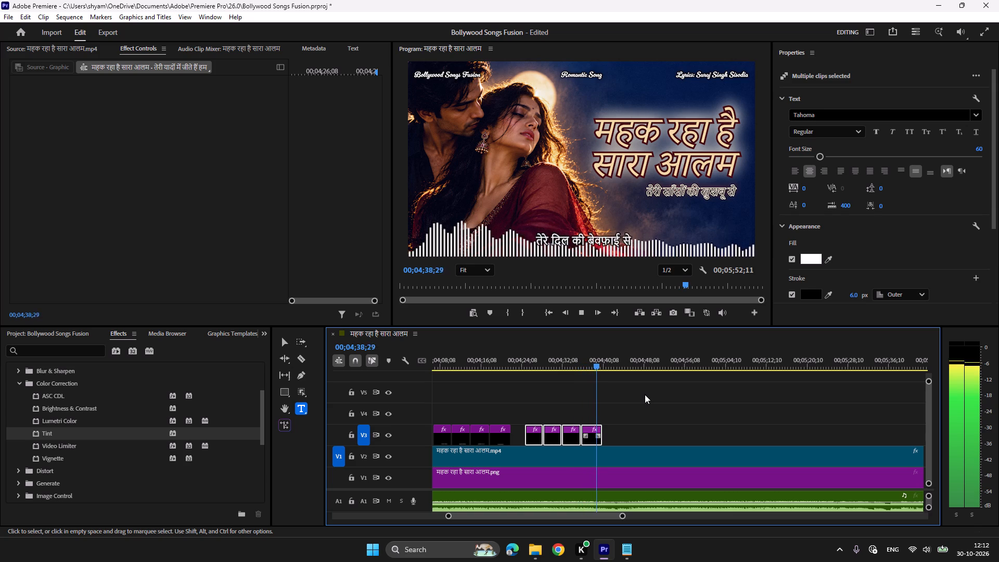
pyautogui.press('space')
pyautogui.click(598, 359)
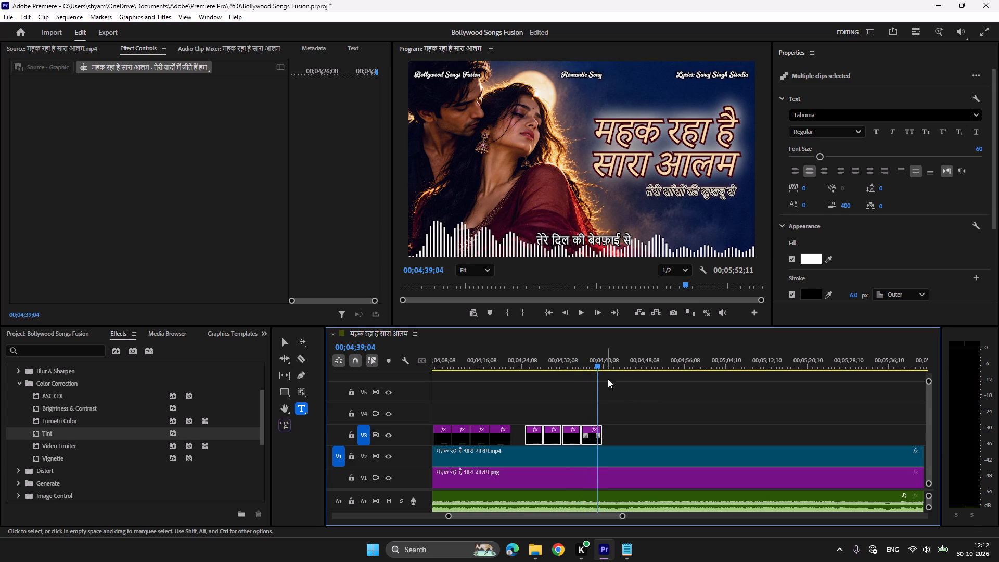
pyautogui.press('space')
pyautogui.press('space')
pyautogui.scroll(14, 620, 399)
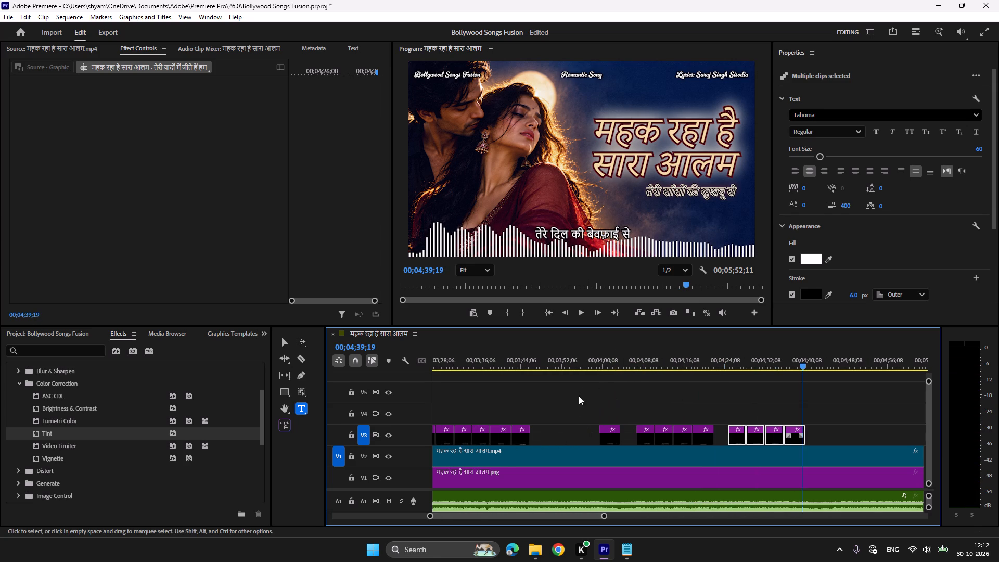
pyautogui.moveTo(574, 430); pyautogui.dragTo(523, 409)
pyautogui.hotkey('ctrl', 'c')
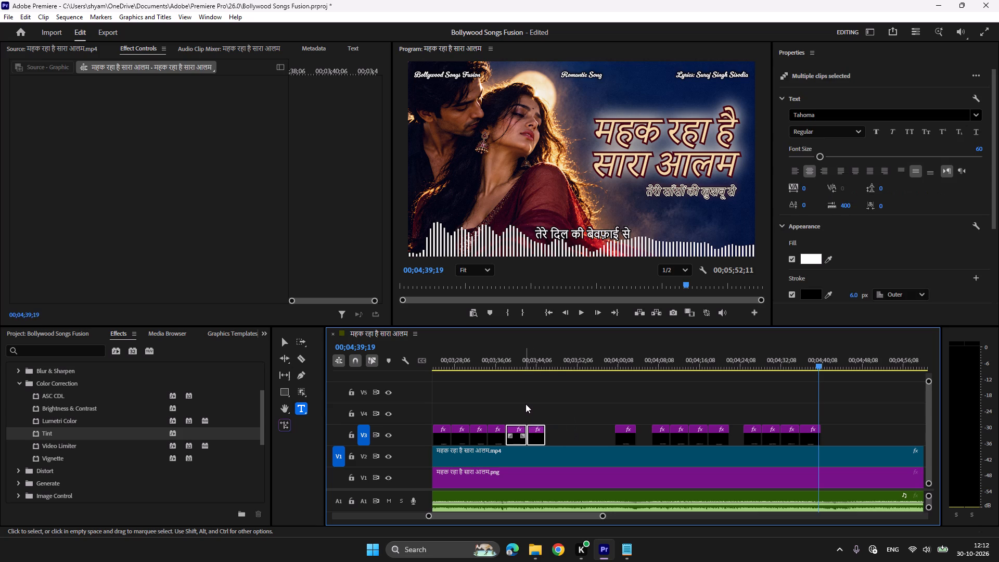
pyautogui.hotkey('ctrl', 'v')
# Play through the pasted refrain and paste a copy of the महक रहा है सारा आलम lyric clip at 00;04;50;05.
pyautogui.click(812, 365)
pyautogui.press('space')
pyautogui.scroll(-5, 800, 372)
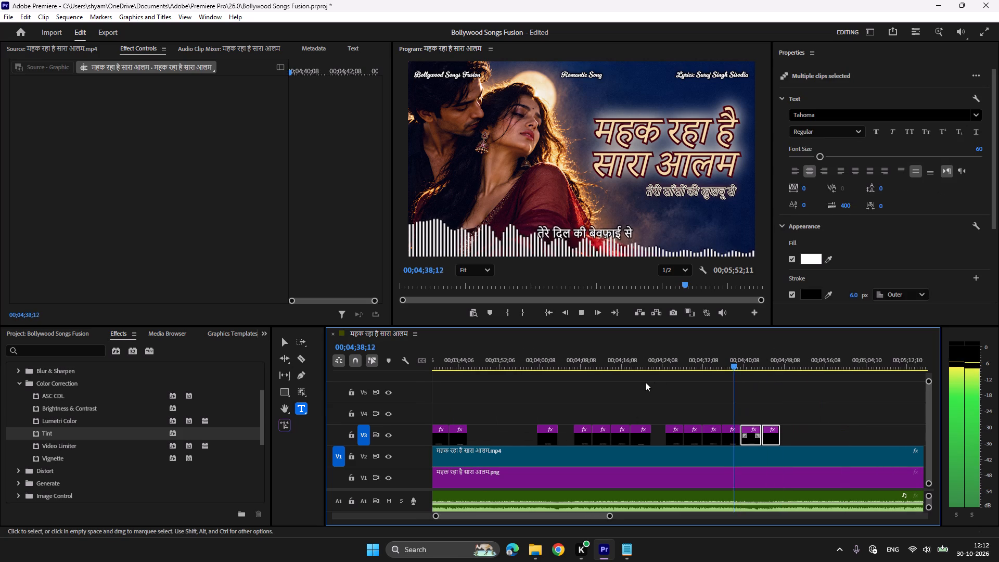
pyautogui.scroll(-3, 645, 382)
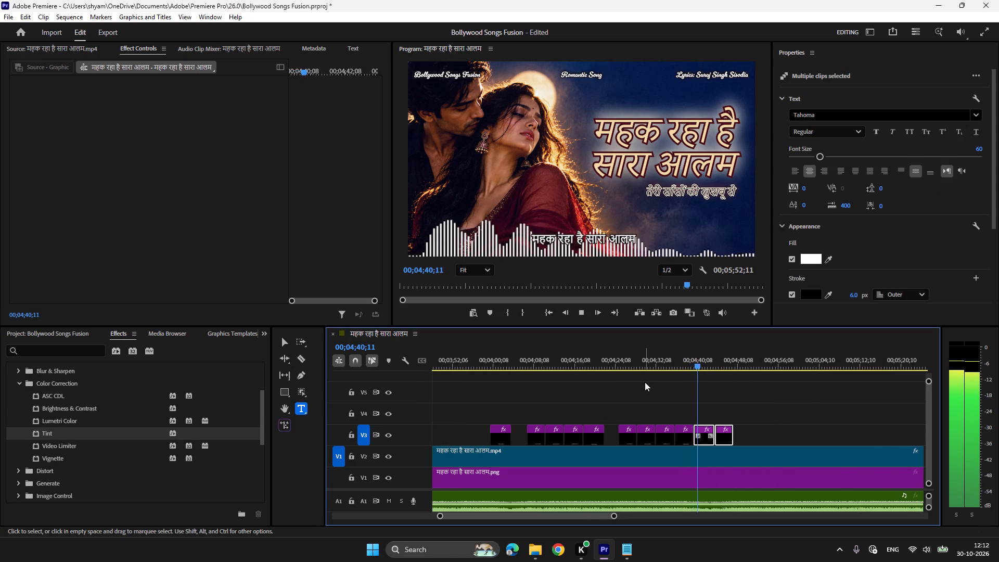
pyautogui.scroll(-2, 790, 405)
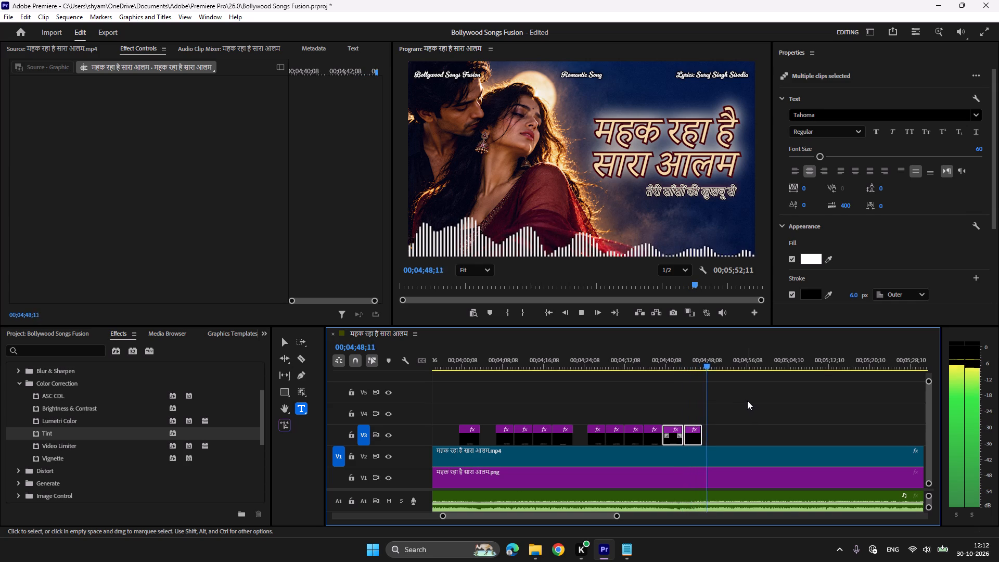
pyautogui.scroll(-4, 747, 401)
pyautogui.click(729, 404)
pyautogui.scroll(-3, 729, 404)
pyautogui.press('space')
pyautogui.click(600, 361)
pyautogui.press('space')
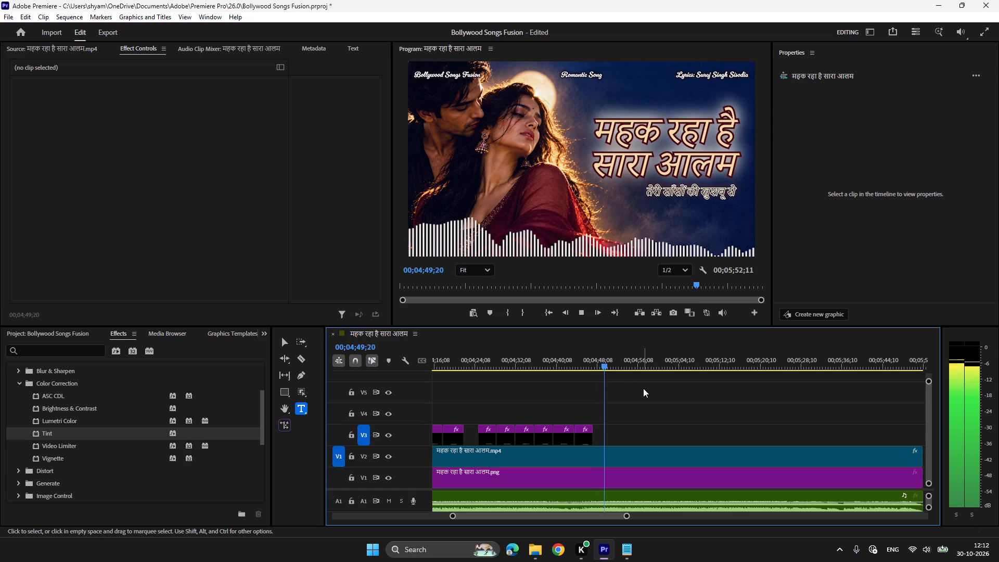
pyautogui.press('space')
pyautogui.click(563, 437)
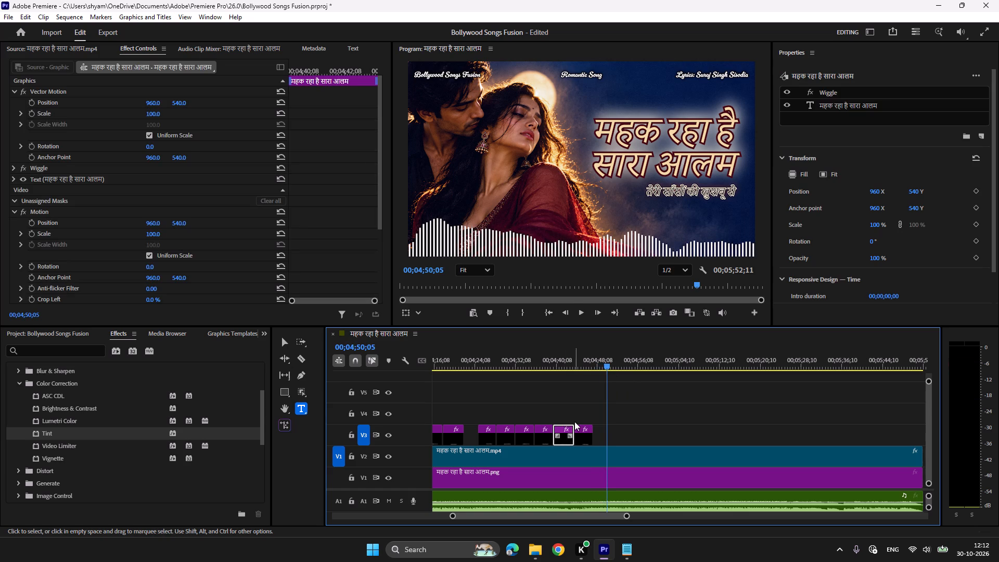
pyautogui.hotkey('ctrl', 'c')
pyautogui.hotkey('ctrl', 'v')
# Play on to the next sung part and paste copies of the ten lyric clips from about 00;00;42 at 00;04;57;09.
pyautogui.click(608, 359)
pyautogui.press('space')
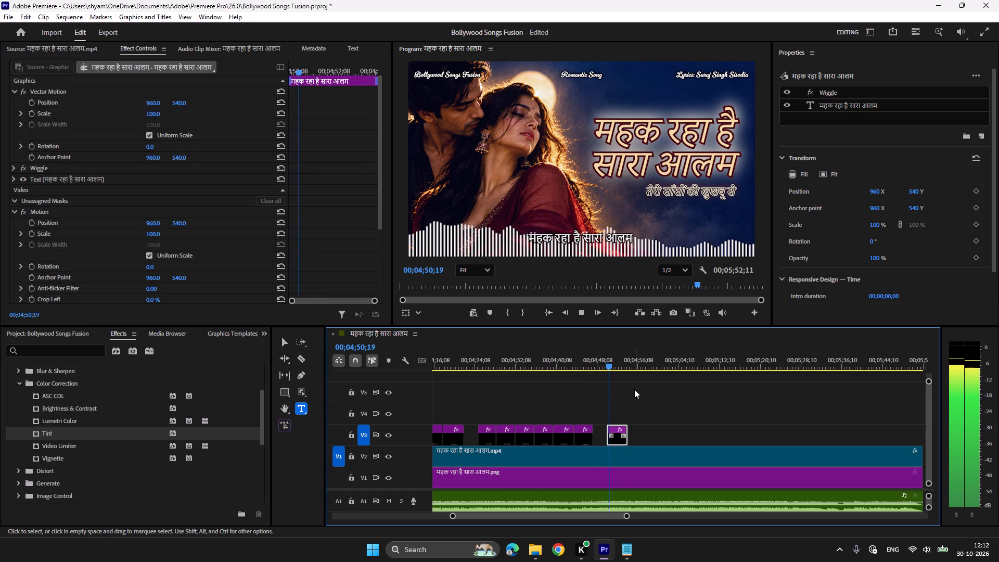
pyautogui.scroll(-3, 634, 389)
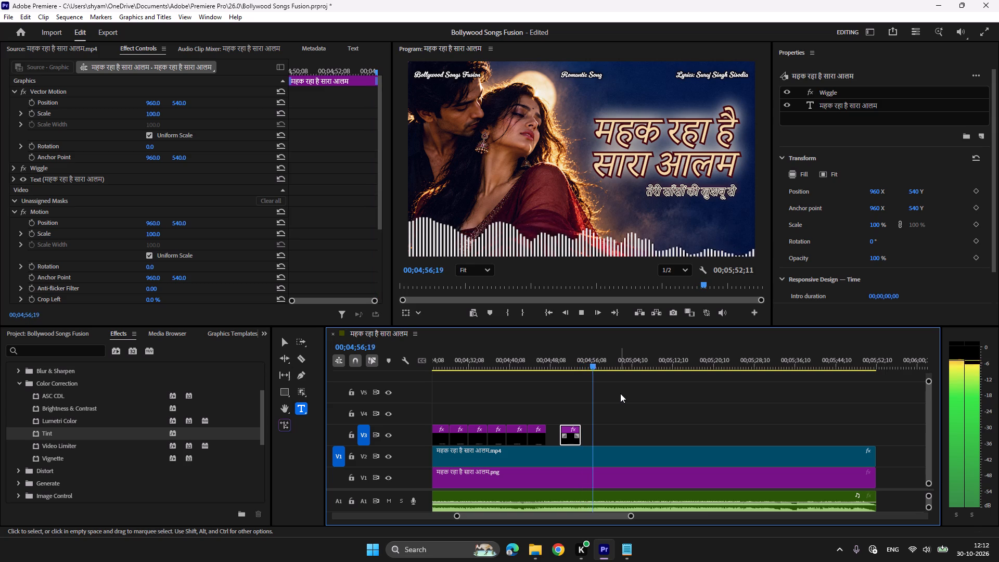
pyautogui.press('space')
pyautogui.click(594, 364)
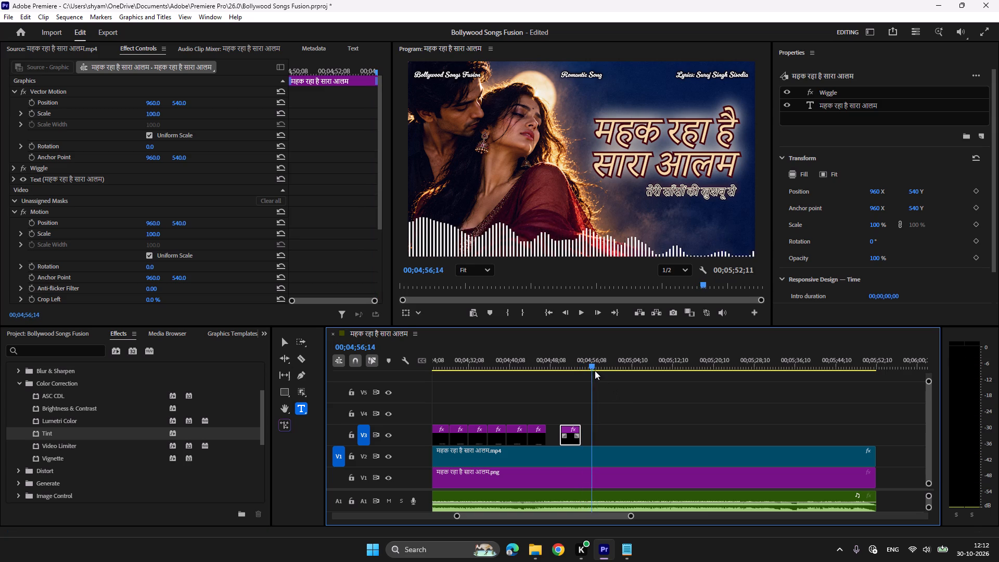
pyautogui.press('space')
pyautogui.press('space')
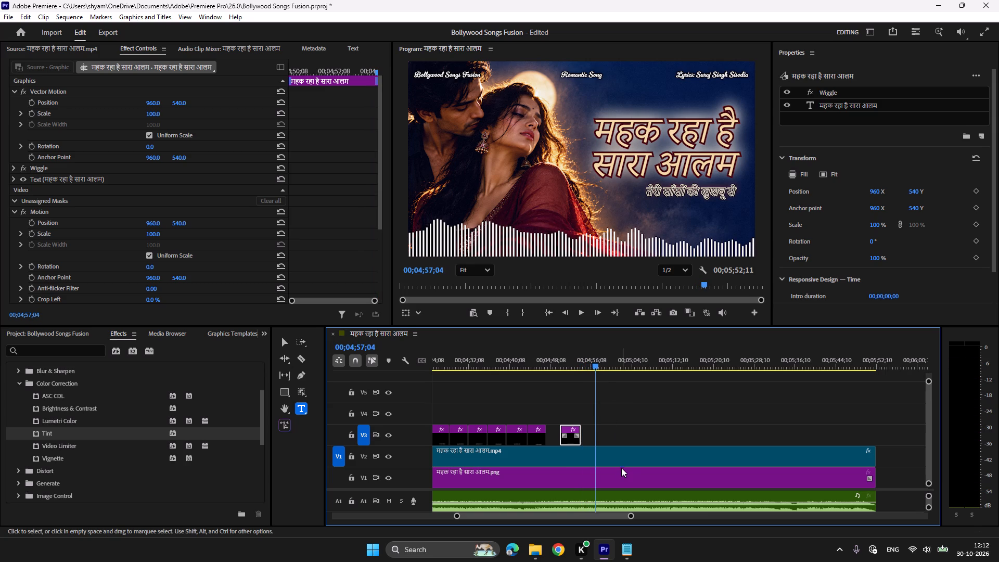
pyautogui.press('space')
pyautogui.press('space')
pyautogui.moveTo(605, 515); pyautogui.dragTo(433, 514)
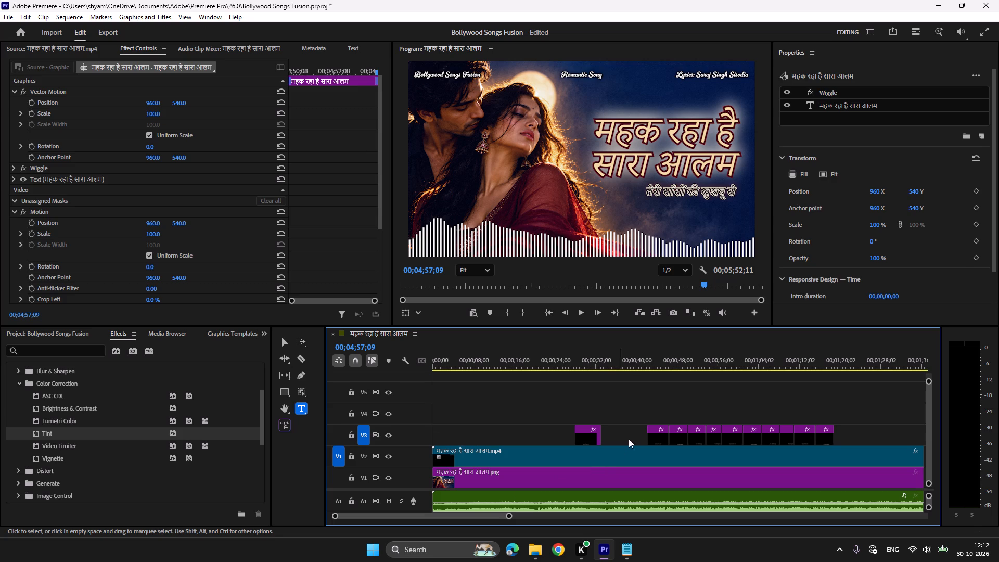
pyautogui.moveTo(636, 403); pyautogui.dragTo(822, 442)
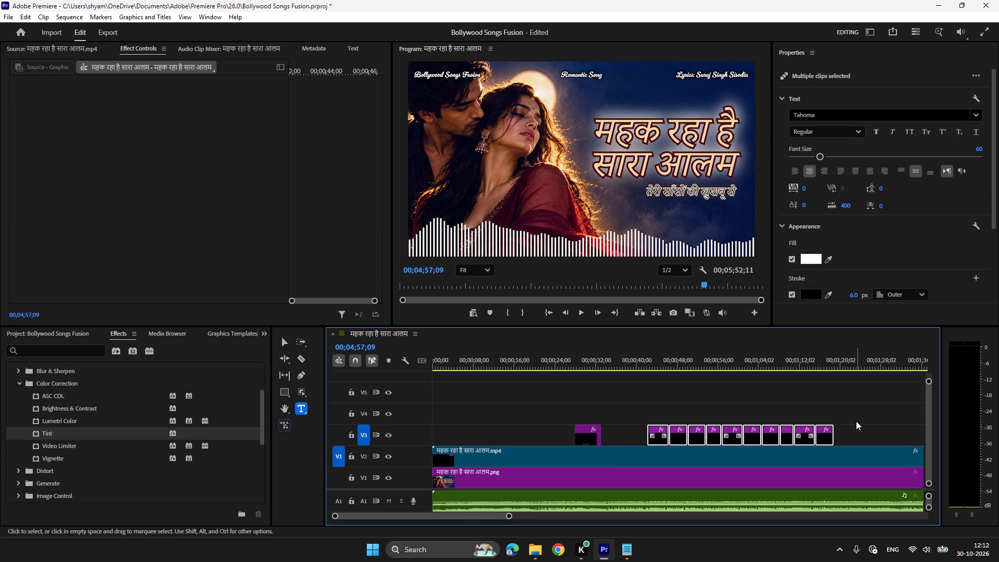
pyautogui.hotkey('ctrl', 'c')
pyautogui.hotkey('ctrl', 'v')
# Play through the ten pasted lyric clips from about 00;04;57 to check their timing against the song.
pyautogui.click(493, 359)
pyautogui.press('space')
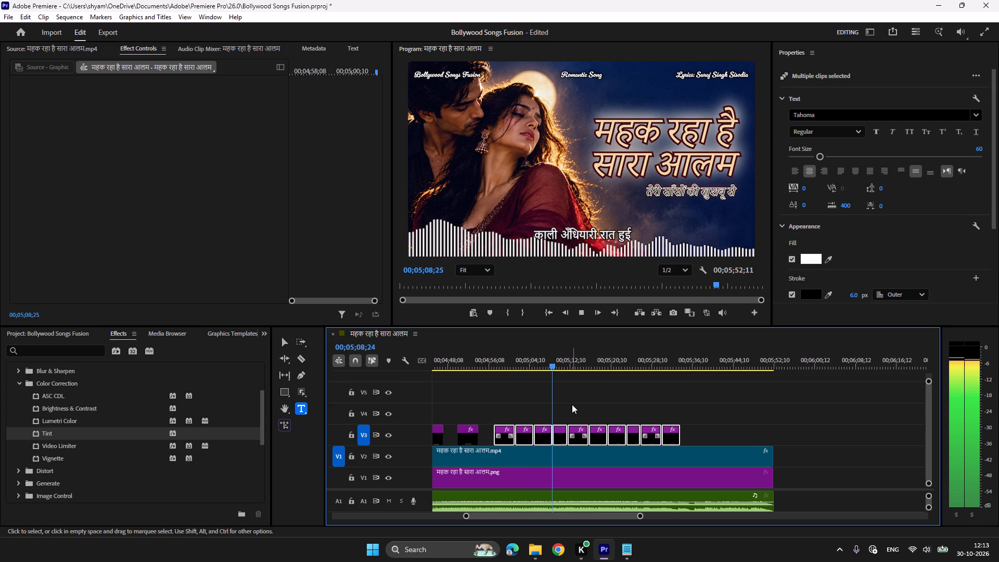
pyautogui.scroll(-2, 572, 404)
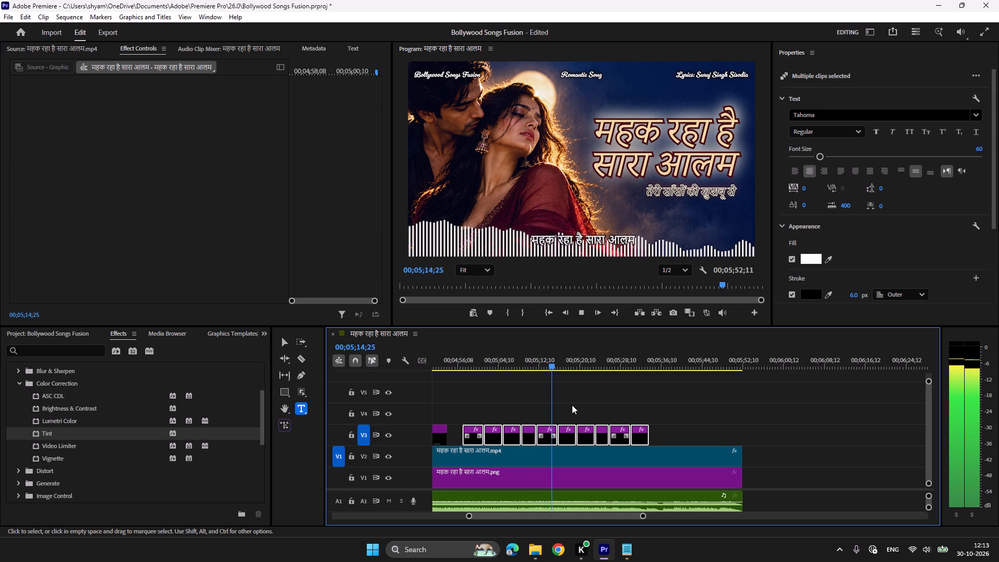
pyautogui.scroll(-3, 572, 405)
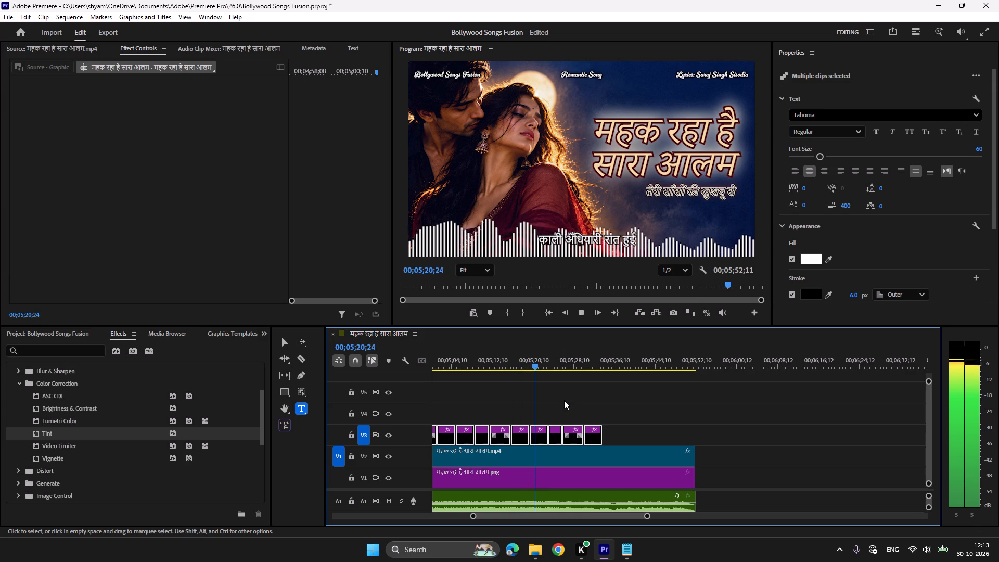
pyautogui.scroll(-2, 564, 400)
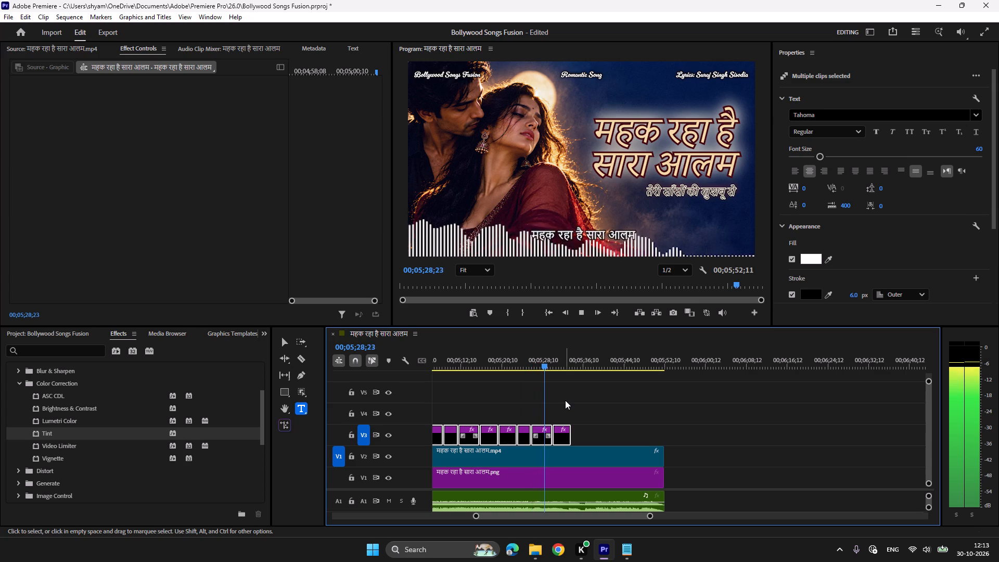
pyautogui.press('space')
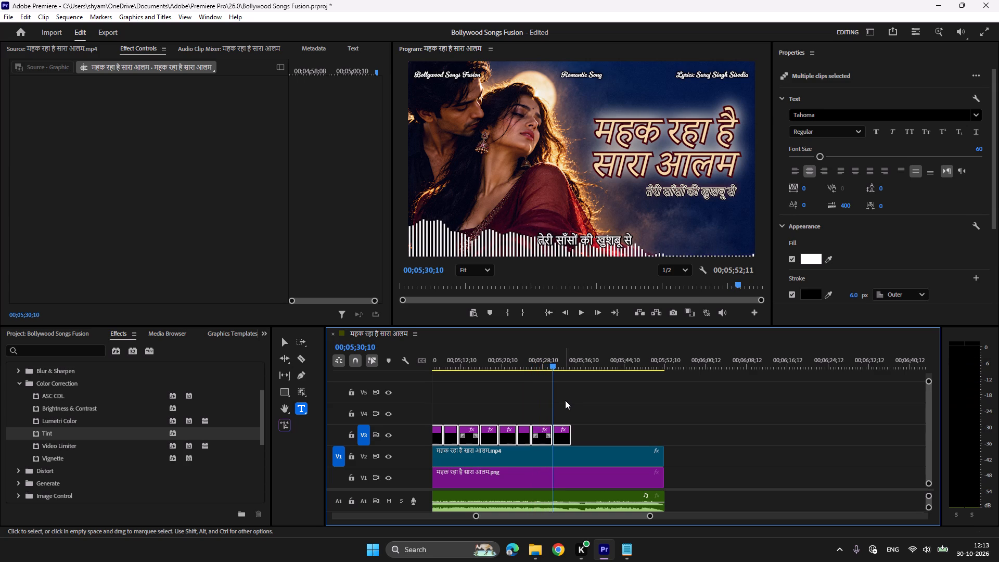
# Move the last lyric clip aside to about 00;05;50 and extend the preceding महक रहा है सारा आलम clip to about 00;05;32.
pyautogui.click(537, 363)
pyautogui.click(566, 414)
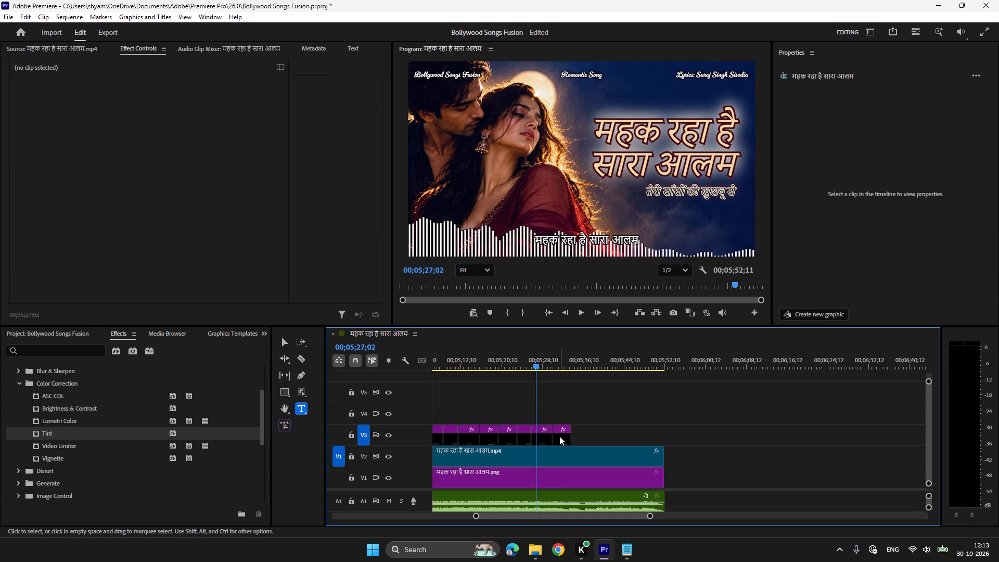
pyautogui.moveTo(559, 437); pyautogui.dragTo(660, 434)
pyautogui.press('space')
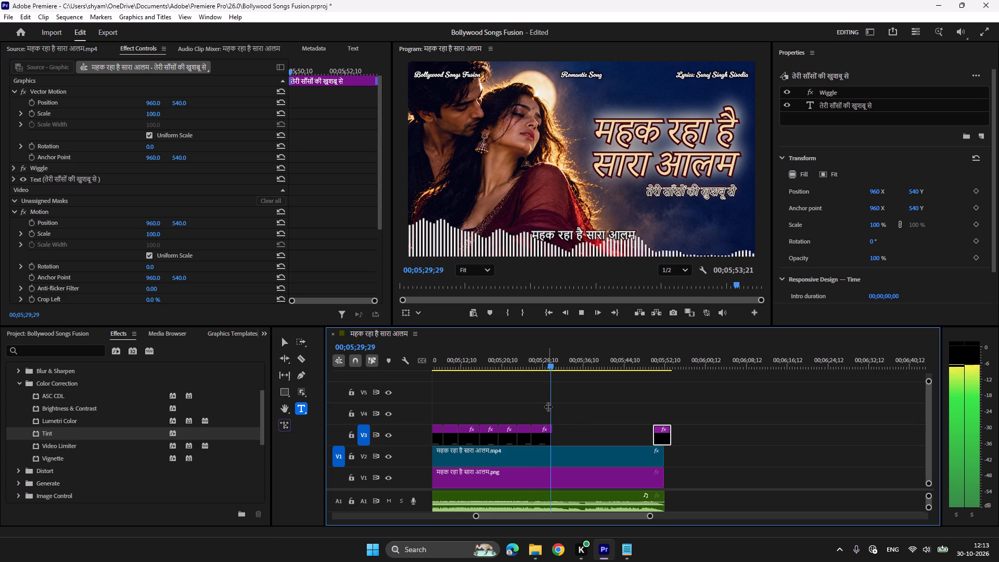
pyautogui.press('space')
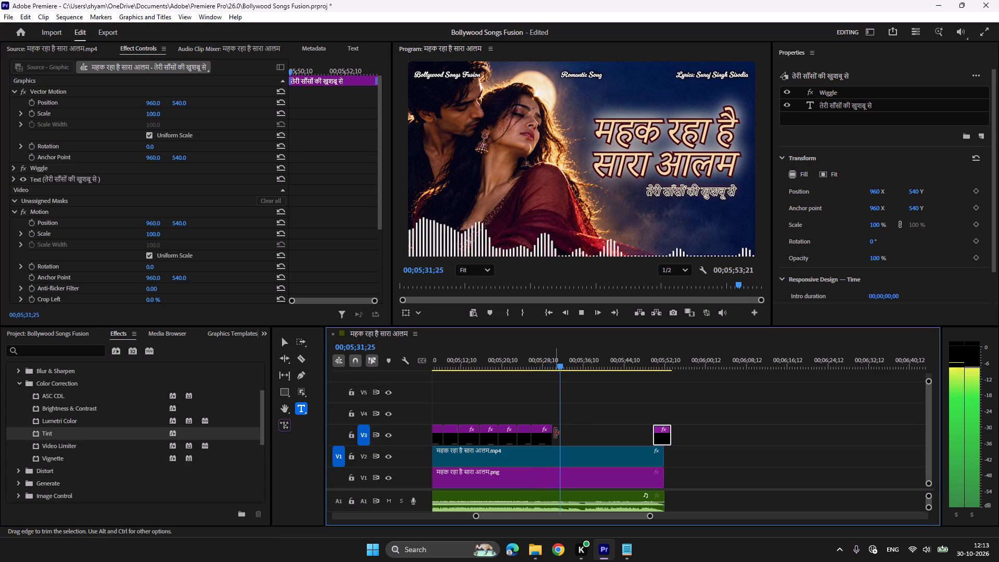
pyautogui.press('space')
pyautogui.press('space')
pyautogui.moveTo(550, 430); pyautogui.dragTo(561, 431)
# Move the final तेरी साँसों की खुशबू से clip to about 00;05;33;26 and extend its end to about 00;05;39.
pyautogui.press('space')
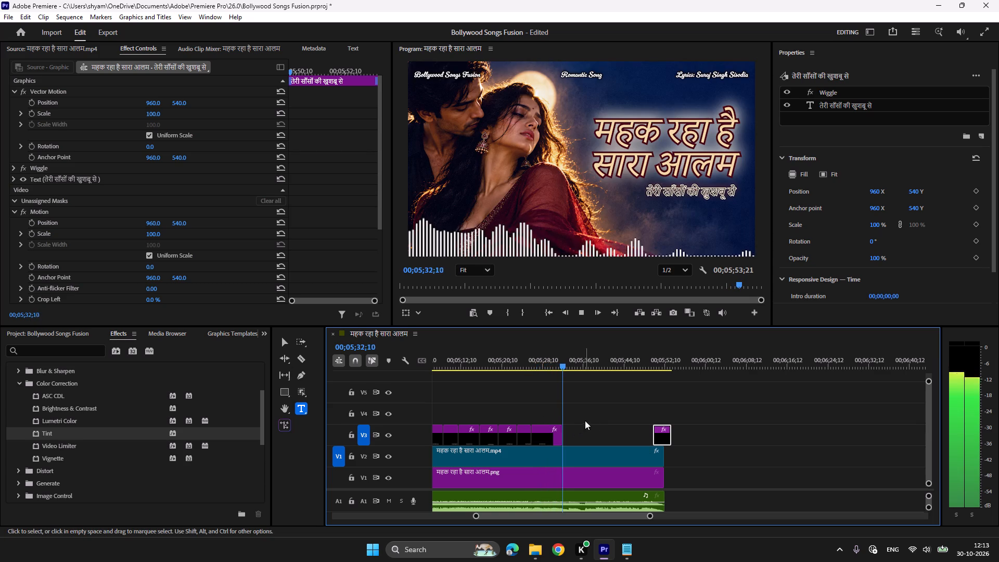
pyautogui.press('space')
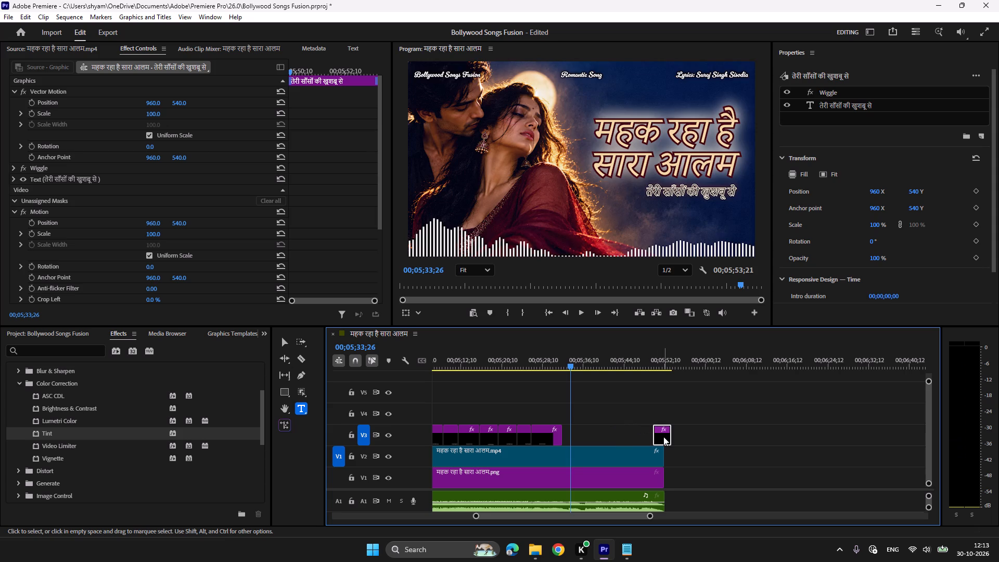
pyautogui.moveTo(659, 437); pyautogui.dragTo(580, 438)
pyautogui.press('space')
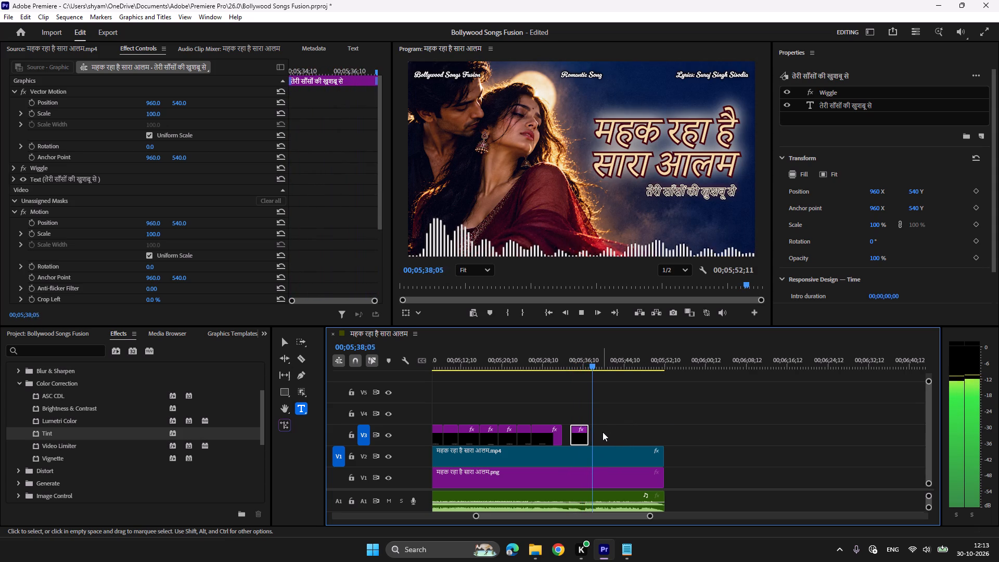
pyautogui.press('space')
pyautogui.moveTo(586, 432); pyautogui.dragTo(594, 432)
pyautogui.press('space')
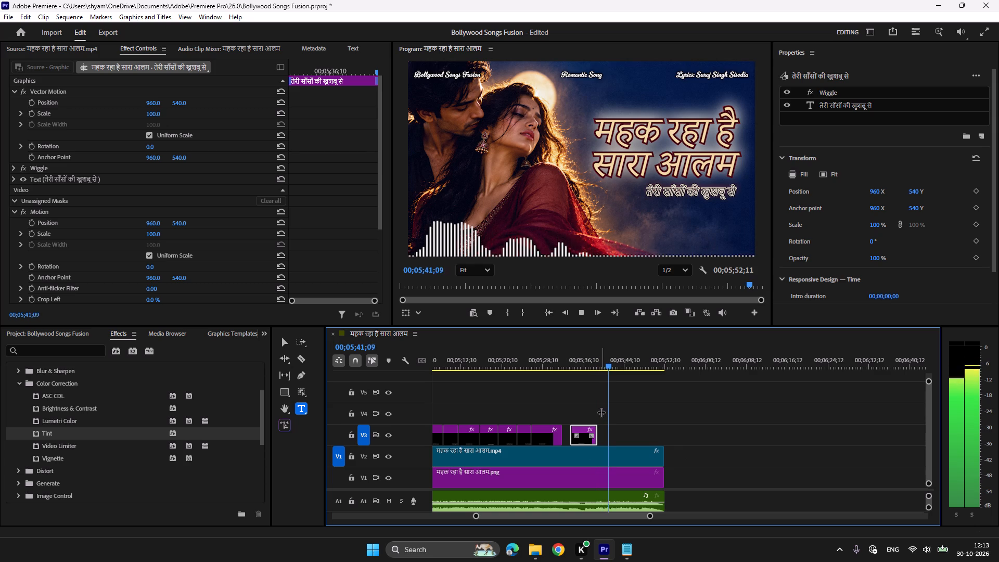
# Save the project.
pyautogui.hotkey('ctrl', 's')
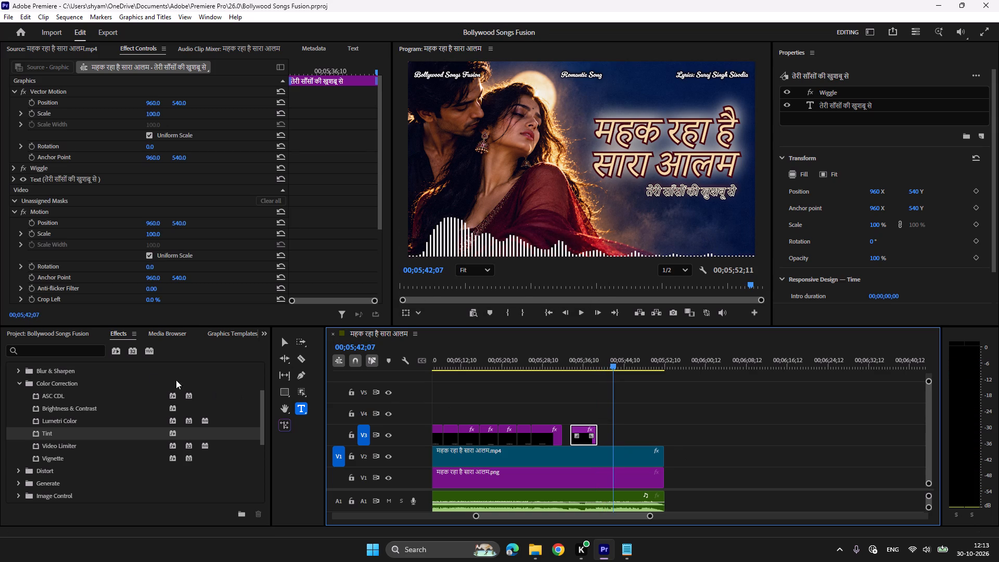
# Apply a Cross Dissolve to the end of the final तेरी साँसों की खुशबू से lyric clip.
pyautogui.press('space')
pyautogui.scroll(-11, 135, 420)
pyautogui.scroll(-5, 95, 453)
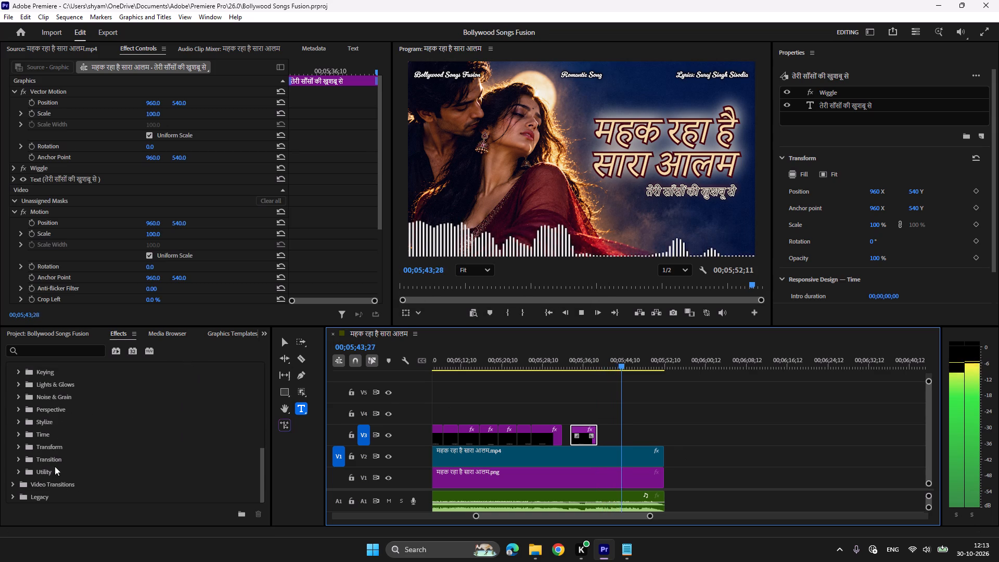
pyautogui.click(15, 483)
pyautogui.scroll(-6, 18, 483)
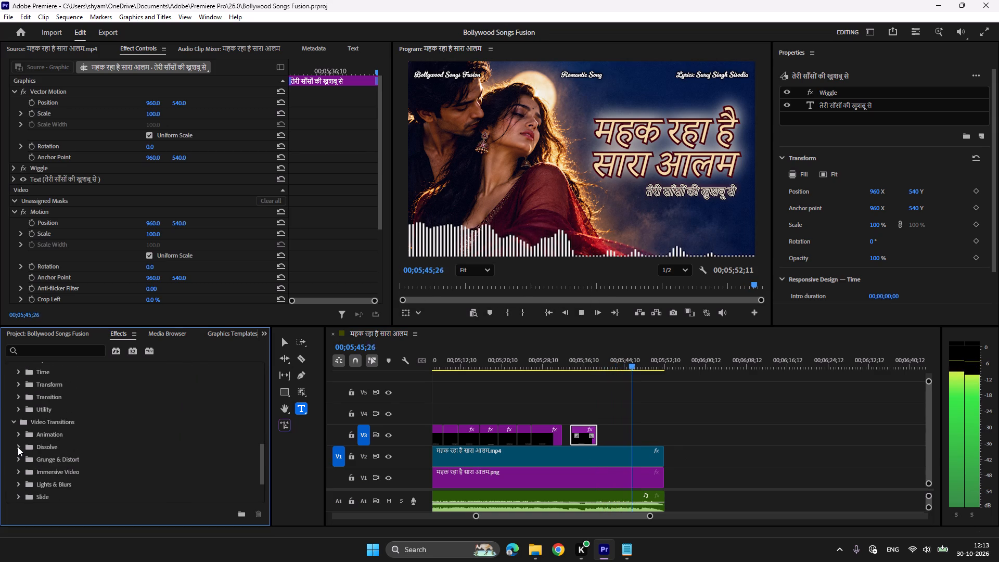
pyautogui.click(18, 447)
pyautogui.scroll(-4, 18, 447)
pyautogui.moveTo(62, 458); pyautogui.dragTo(569, 446)
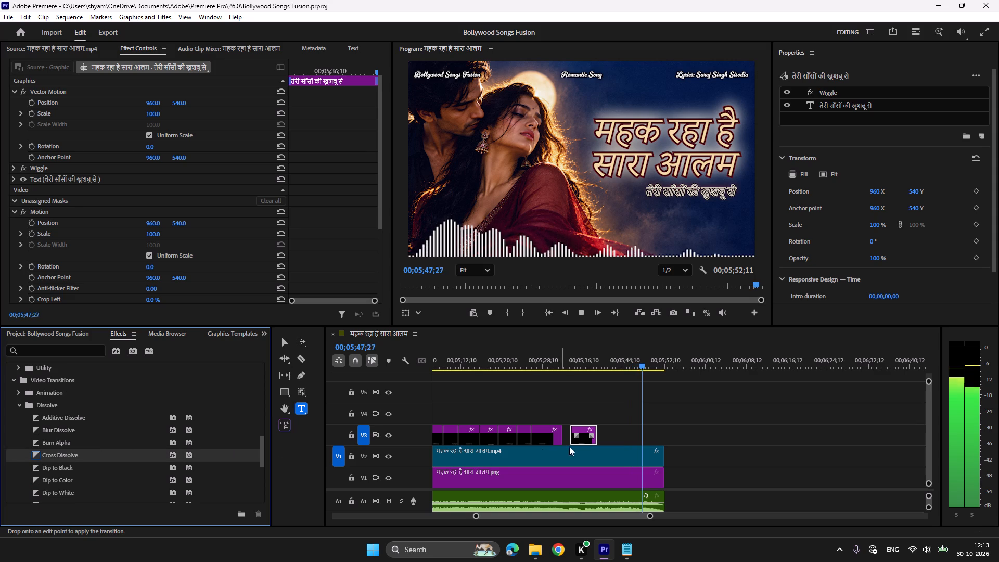
pyautogui.moveTo(569, 446); pyautogui.dragTo(592, 439)
# Apply a Cross Dissolve to the ends of the waveform video on V2 and the background image on V1.
pyautogui.moveTo(64, 456); pyautogui.dragTo(281, 454)
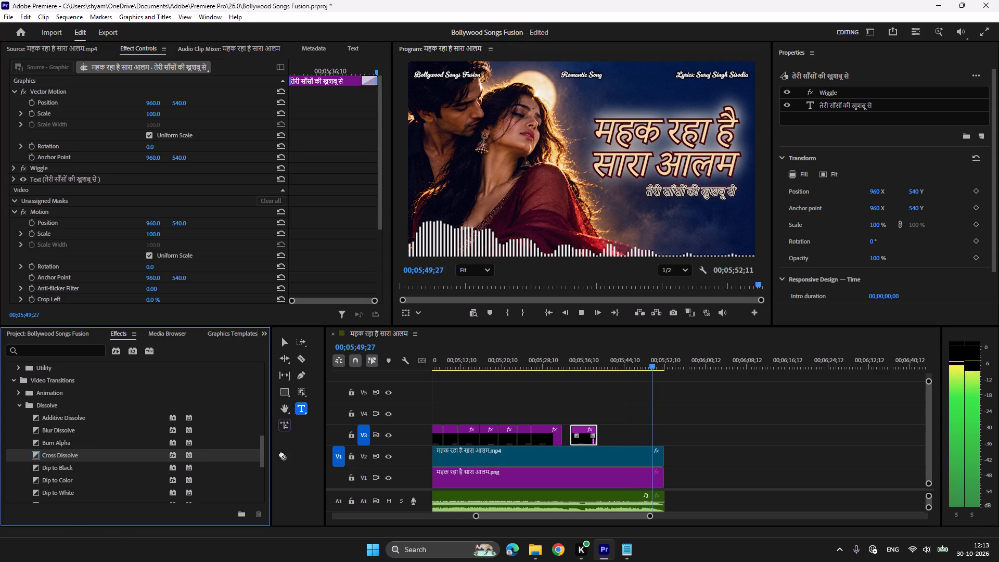
pyautogui.moveTo(281, 454); pyautogui.dragTo(663, 456)
pyautogui.moveTo(52, 455); pyautogui.dragTo(52, 455)
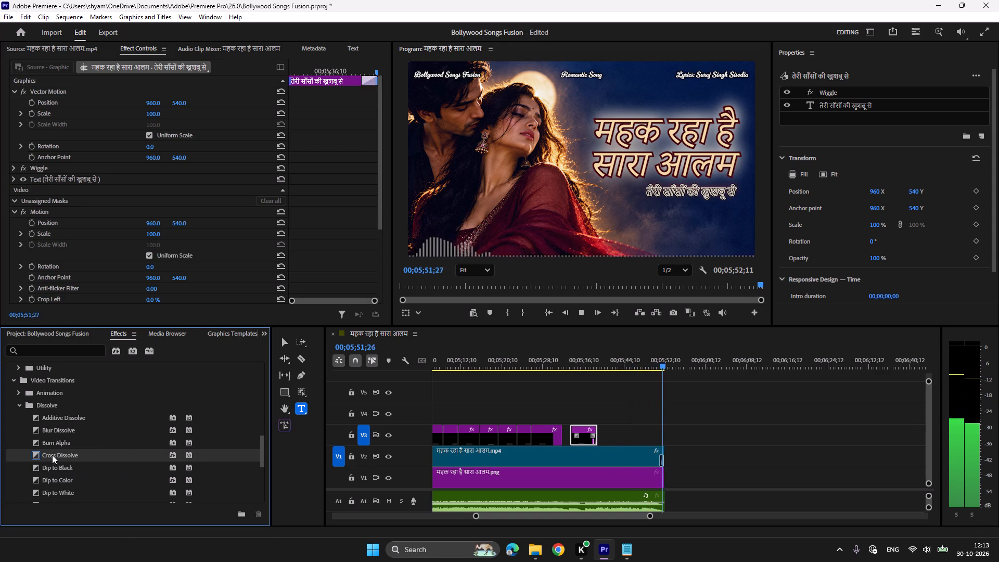
pyautogui.moveTo(52, 455); pyautogui.dragTo(660, 488)
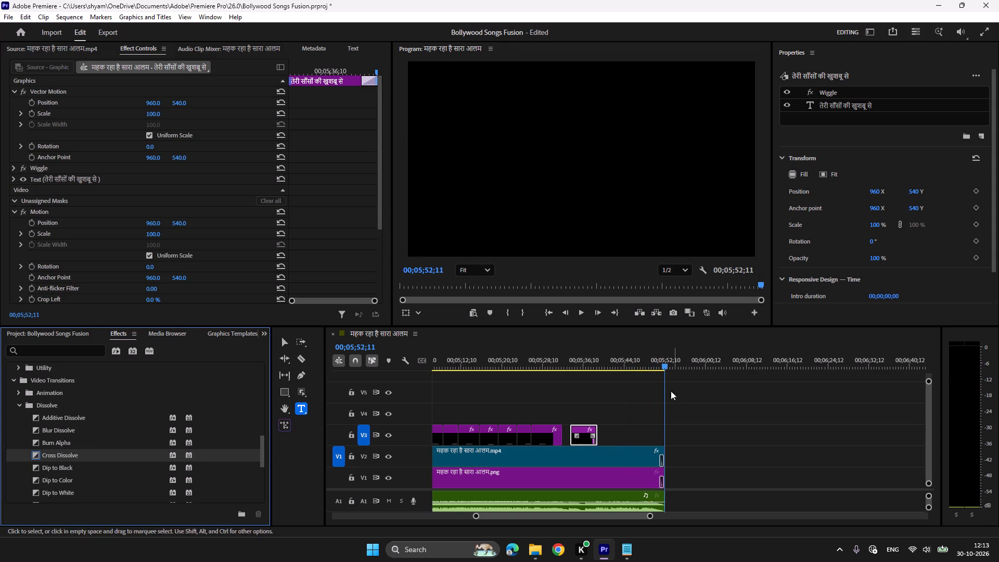
# Play the end of the sequence to check the fade-out and save the project.
pyautogui.click(596, 360)
pyautogui.press('space')
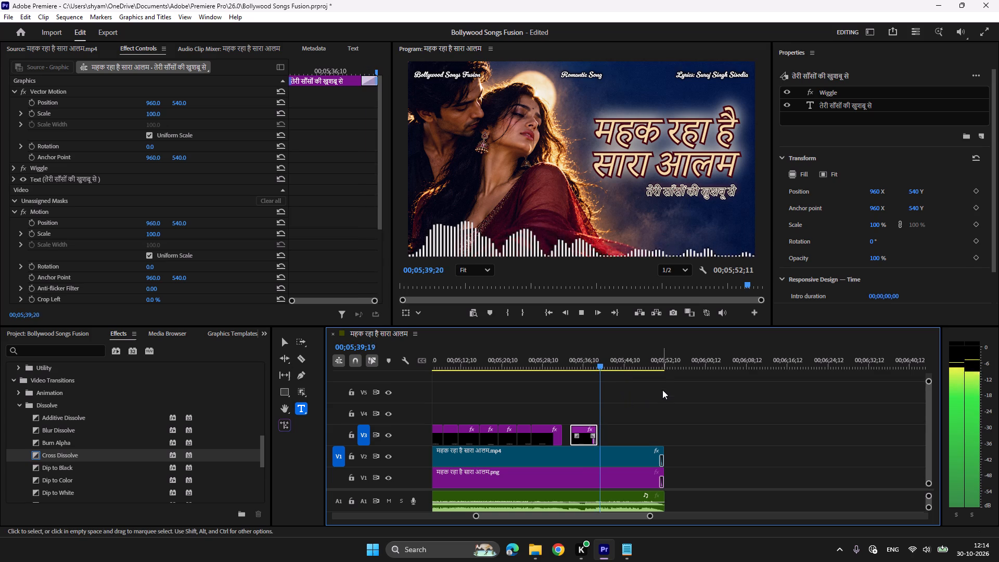
pyautogui.click(657, 366)
pyautogui.press('space')
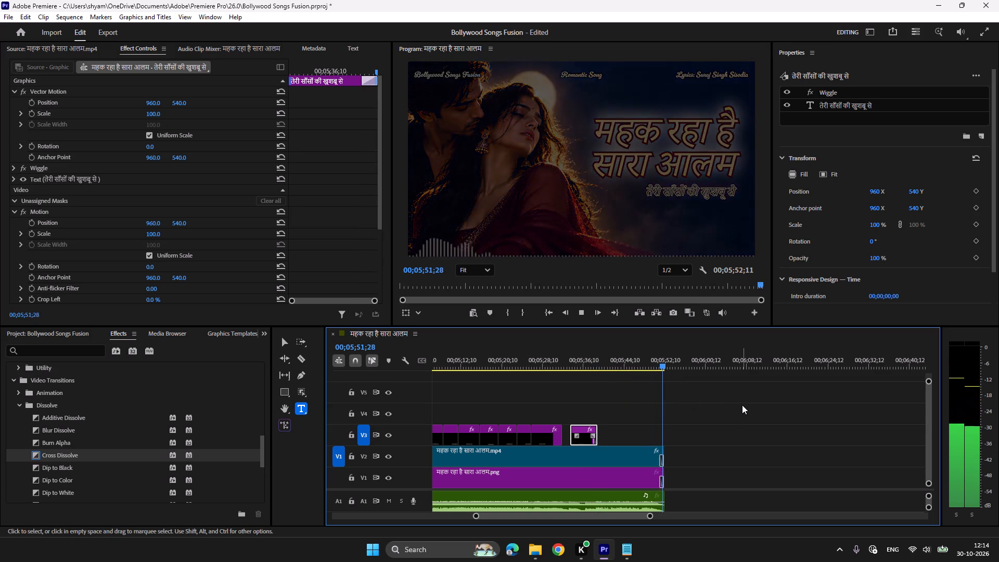
pyautogui.hotkey('ctrl', 's')
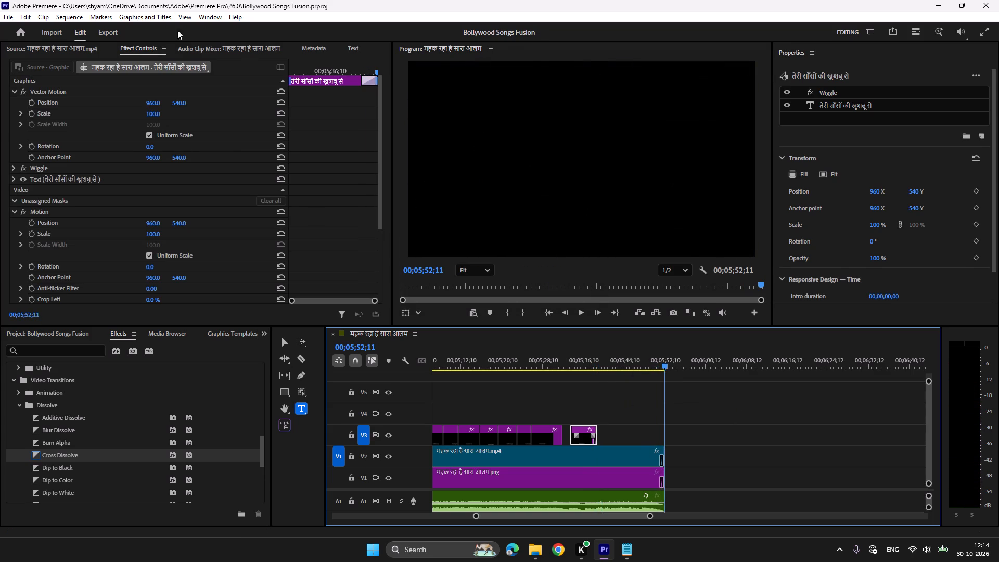
# Export the whole sequence as महक रहा है सारा आलम.mp4 in H.264 with the Match Source - Adaptive High Bitrate preset.
pyautogui.click(111, 30)
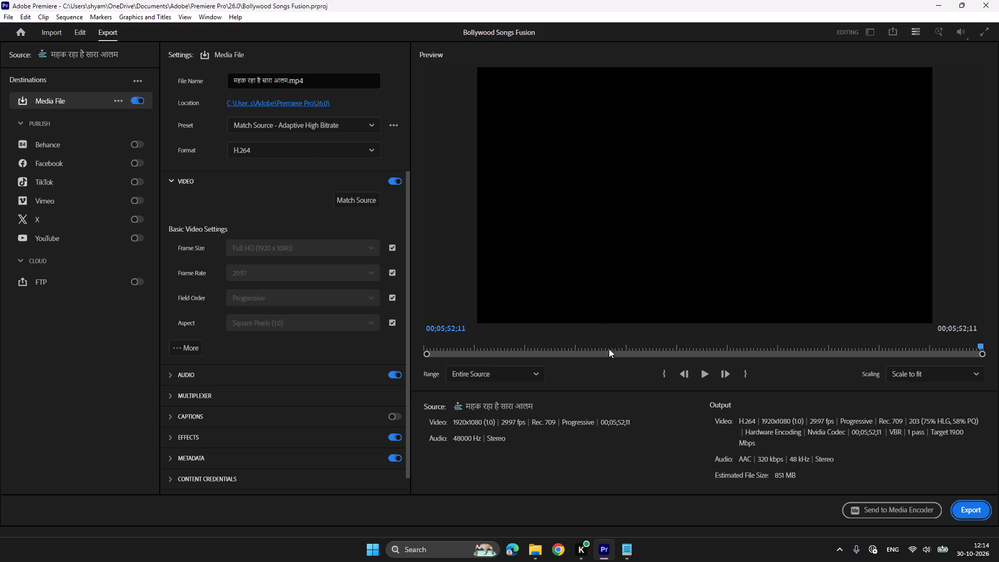
pyautogui.click(610, 346)
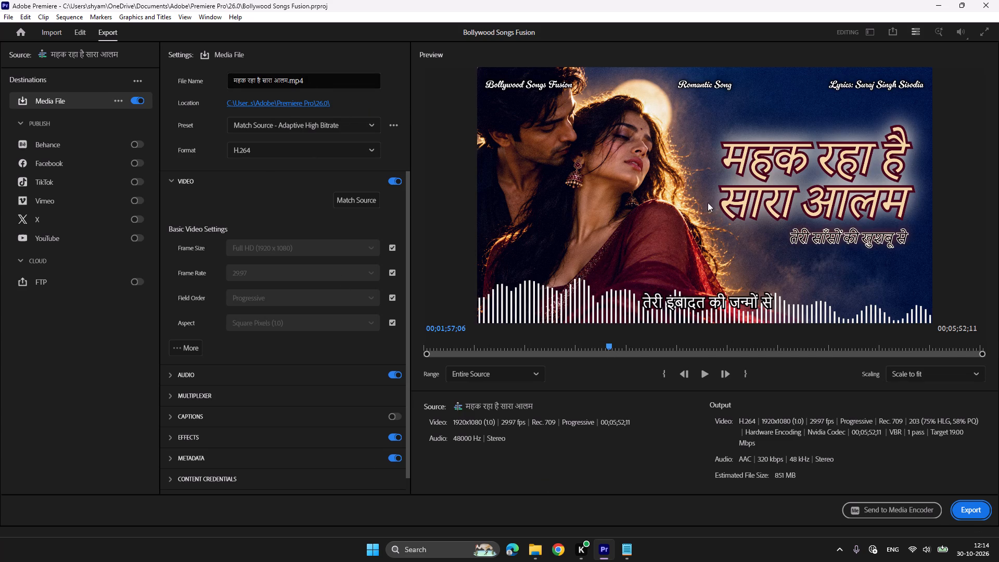
pyautogui.click(978, 513)
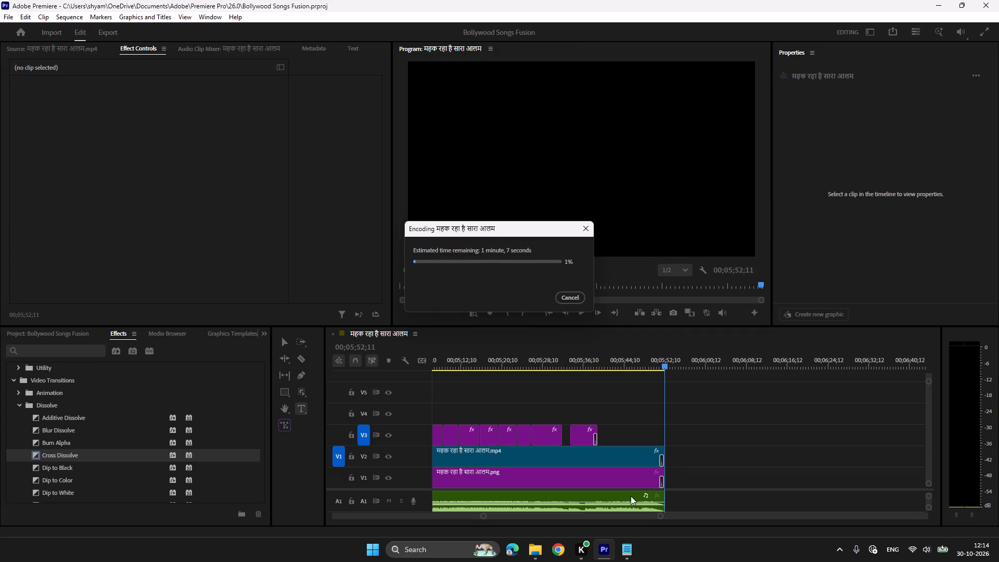